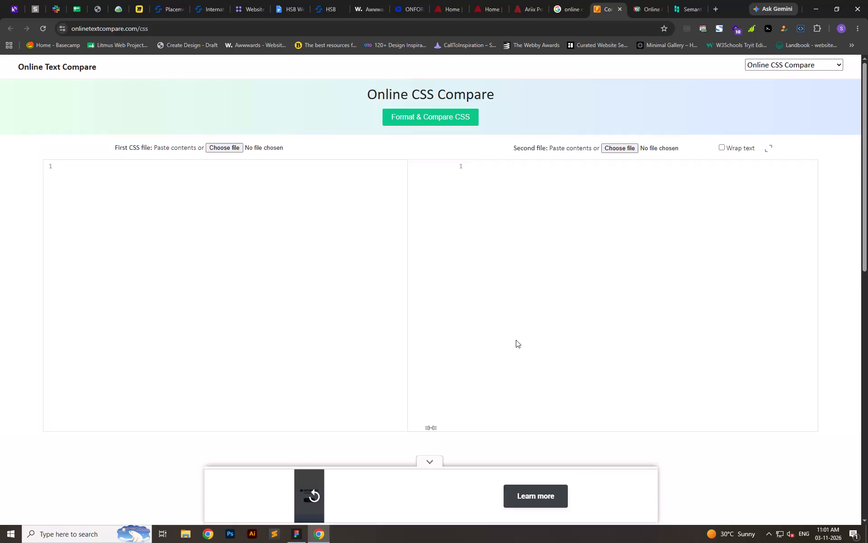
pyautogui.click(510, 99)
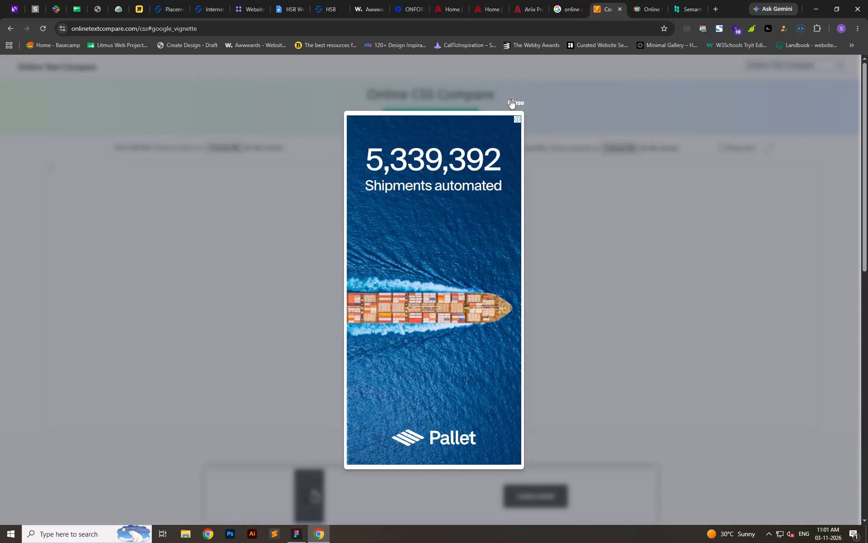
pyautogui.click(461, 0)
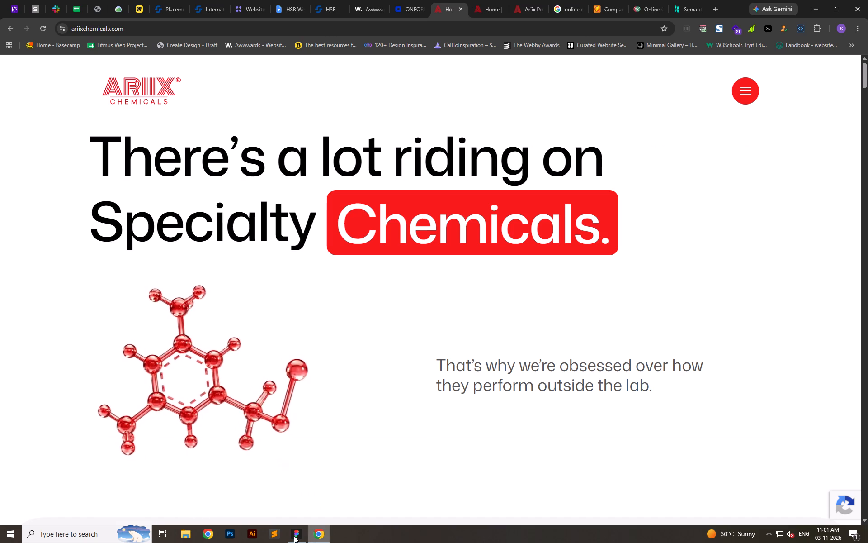
# Switch to Figma and open the recent design file ariix.
pyautogui.click(292, 536)
pyautogui.click(317, 5)
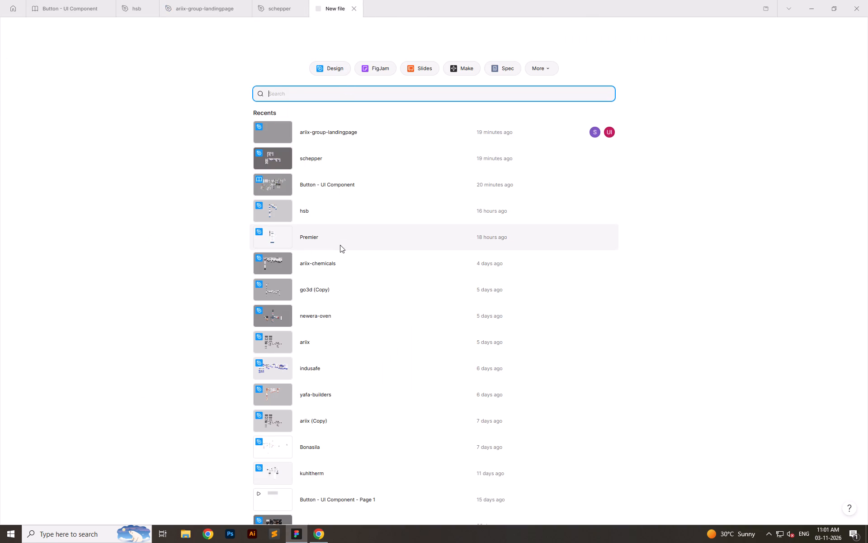
pyautogui.click(304, 343)
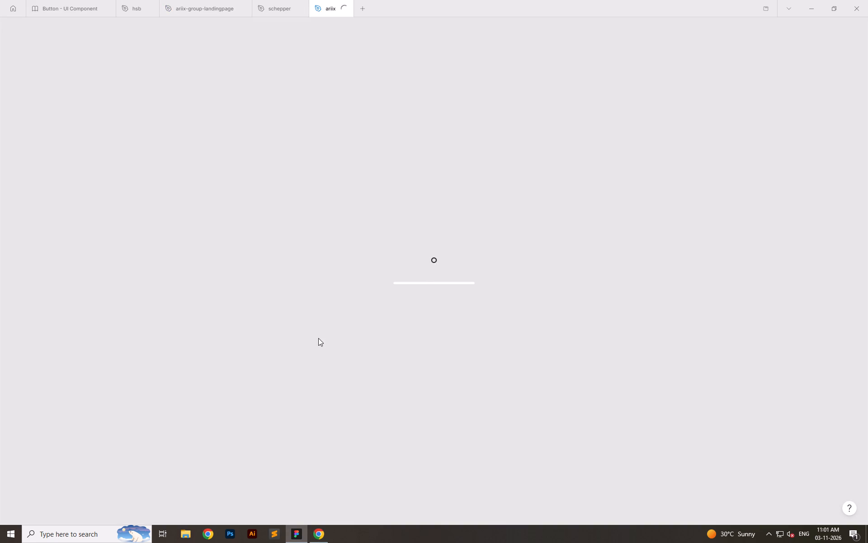
pyautogui.click(773, 535)
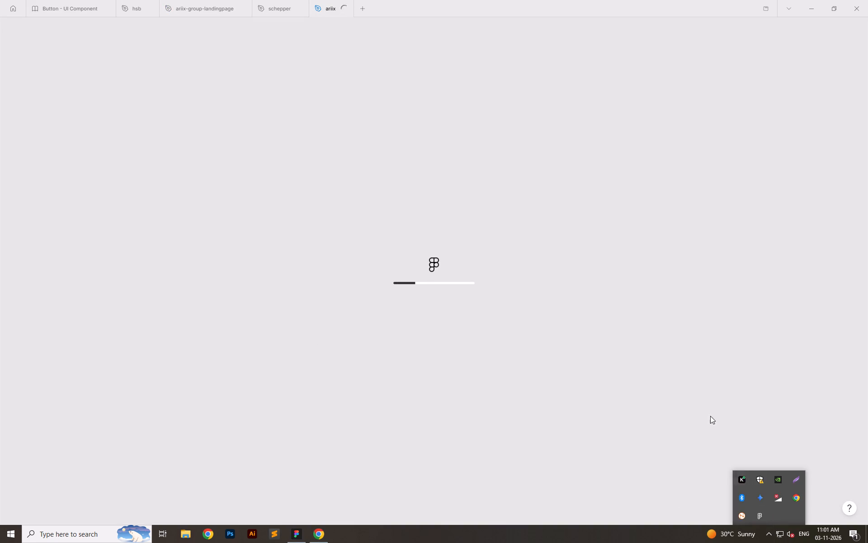
pyautogui.click(707, 406)
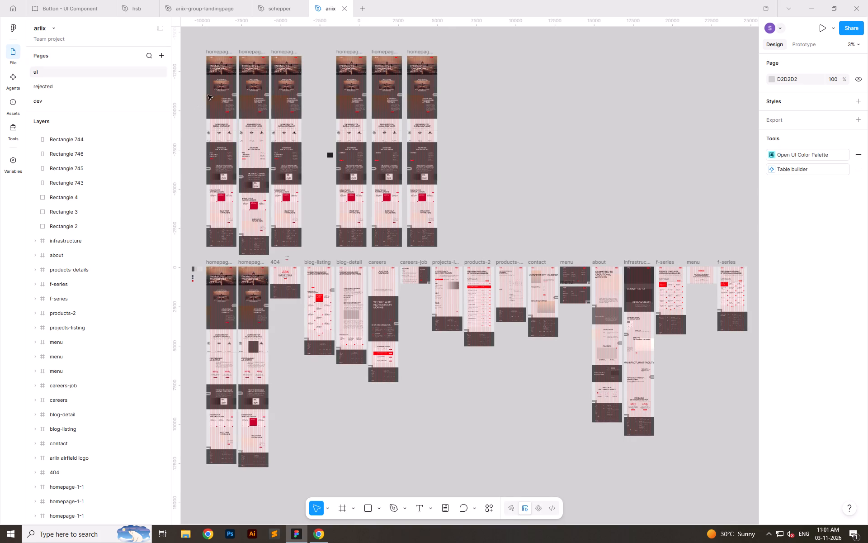
# Copy the curved-stripe vector from ariix's first homepage frame and paste it into the landingpage-2 frame of the ariix-group-landingpage file.
pyautogui.keyDown('ctrl'); pyautogui.scroll(13, 208, 95); pyautogui.keyUp('ctrl')
pyautogui.click(322, 100)
pyautogui.hotkey('ctrl', 'c')
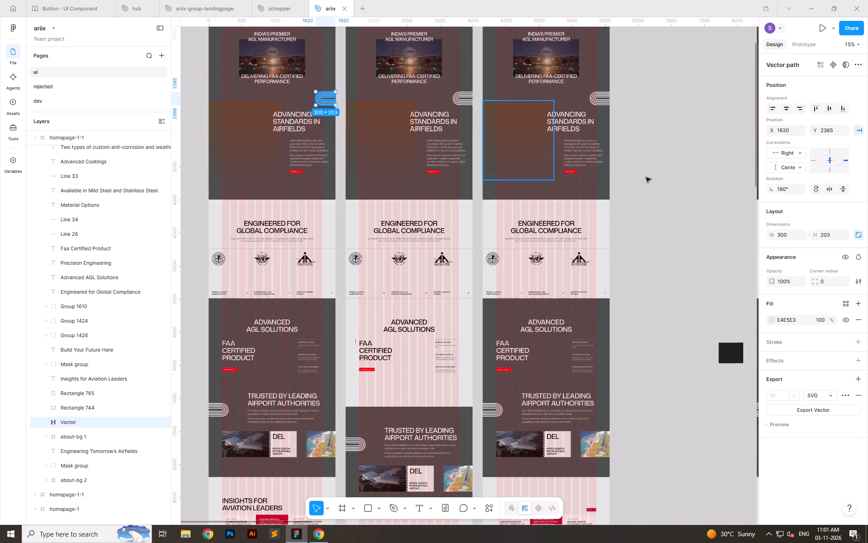
pyautogui.click(662, 177)
pyautogui.click(285, 0)
pyautogui.click(218, 0)
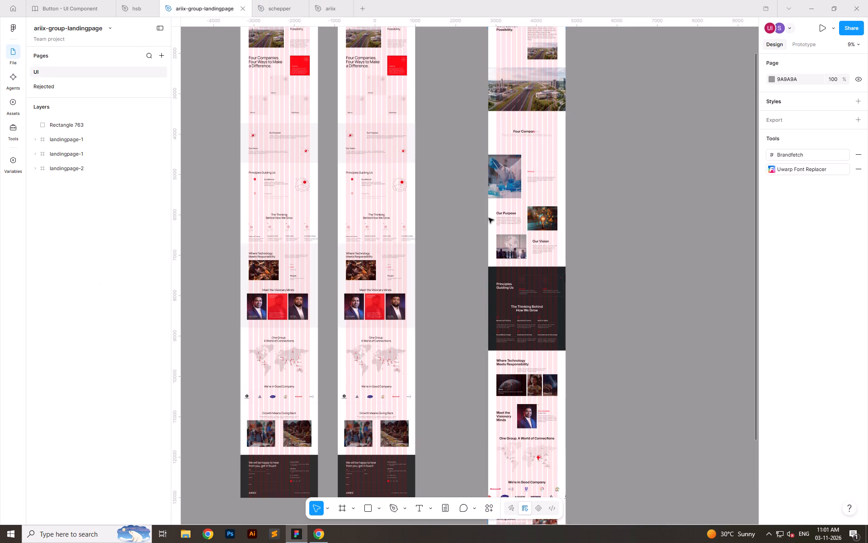
pyautogui.keyDown('ctrl'); pyautogui.scroll(-6, 417, 336); pyautogui.keyUp('ctrl')
pyautogui.keyDown('ctrl'); pyautogui.scroll(13, 475, 196); pyautogui.keyUp('ctrl')
pyautogui.keyDown('ctrl'); pyautogui.scroll(-5, 410, 318); pyautogui.keyUp('ctrl')
pyautogui.keyDown('ctrl'); pyautogui.scroll(5, 383, 261); pyautogui.keyUp('ctrl')
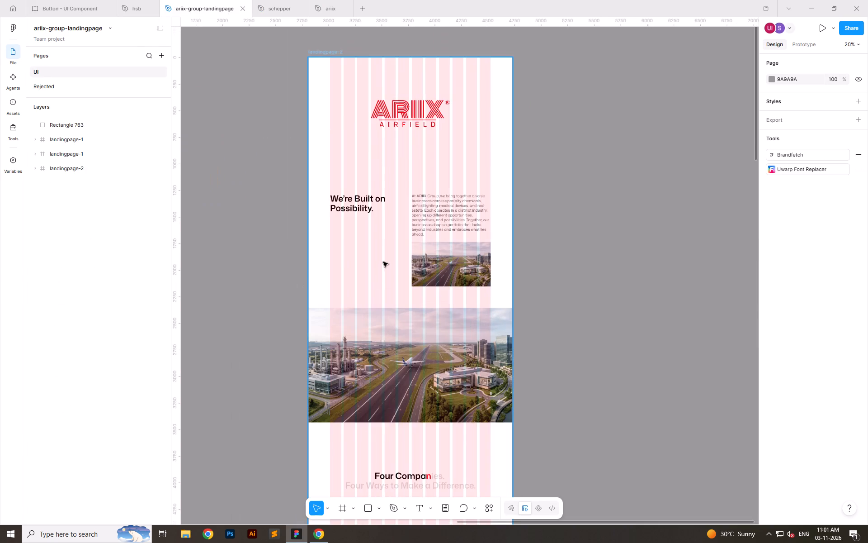
pyautogui.click(323, 52)
pyautogui.hotkey('ctrl', 'v')
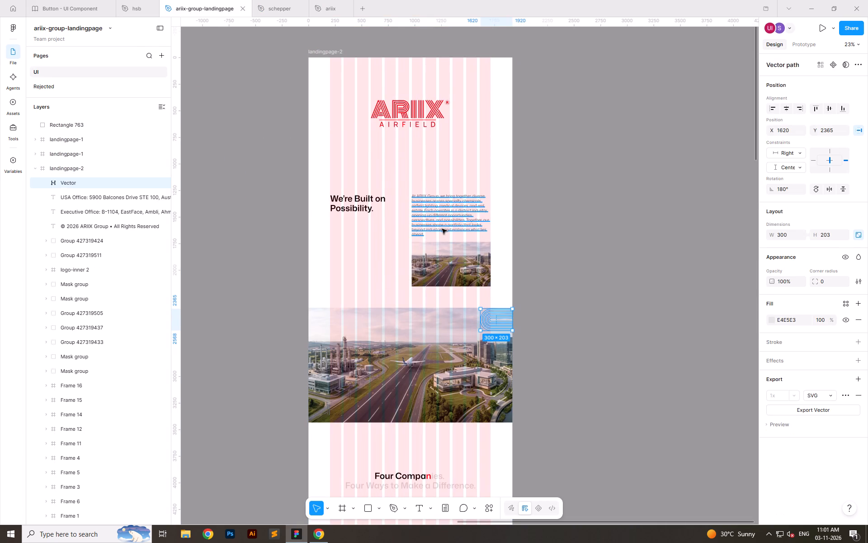
# Flip the pasted curved-stripe vector horizontally and place it at X 0, Y 1951, below the "We're Built on Possibility." heading.
pyautogui.moveTo(497, 321); pyautogui.dragTo(349, 262)
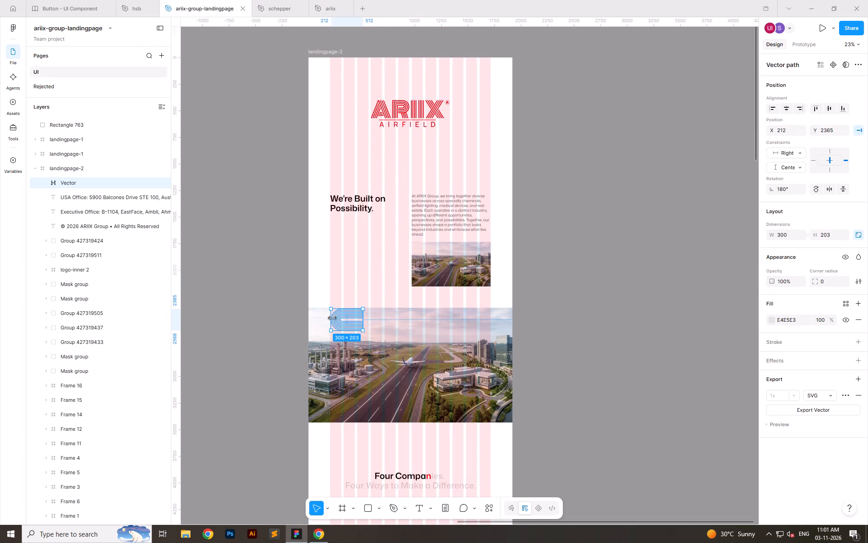
pyautogui.moveTo(348, 323); pyautogui.dragTo(341, 281)
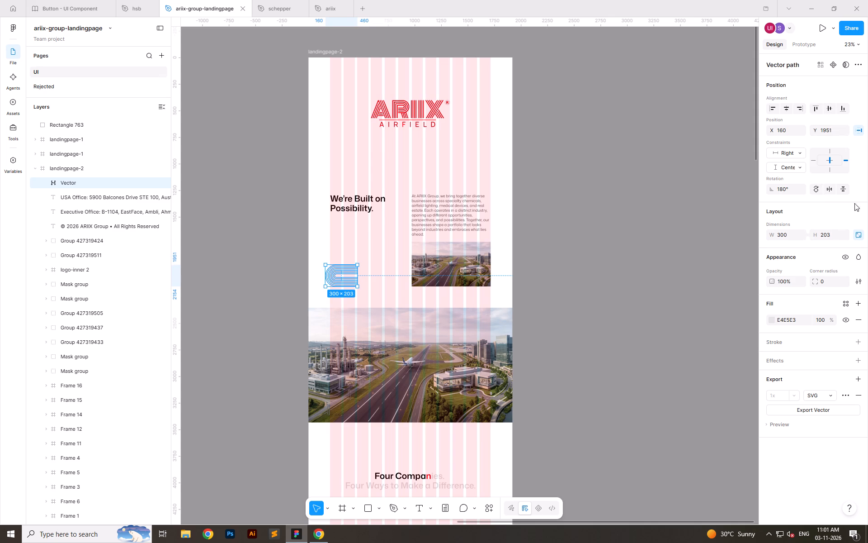
pyautogui.click(830, 191)
pyautogui.keyDown('ctrl'); pyautogui.scroll(9, 410, 272); pyautogui.keyUp('ctrl')
pyautogui.moveTo(375, 262); pyautogui.dragTo(339, 262)
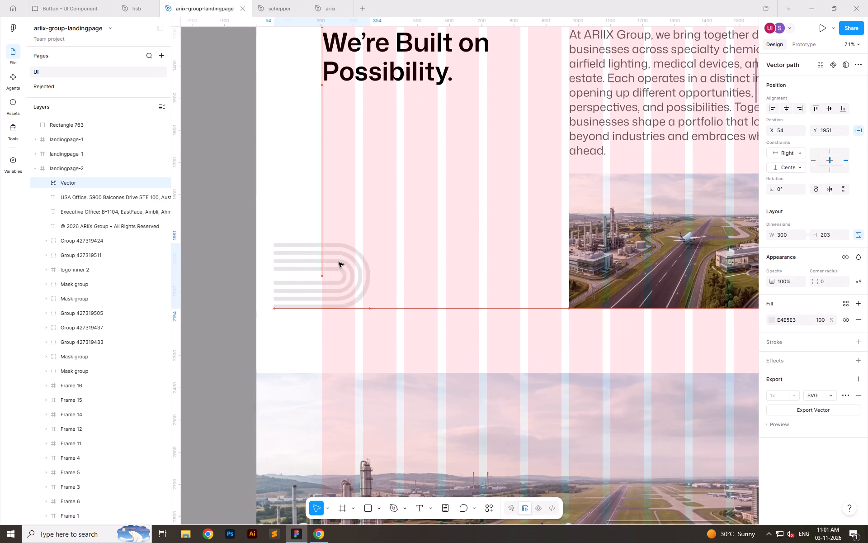
pyautogui.moveTo(339, 262); pyautogui.dragTo(324, 260)
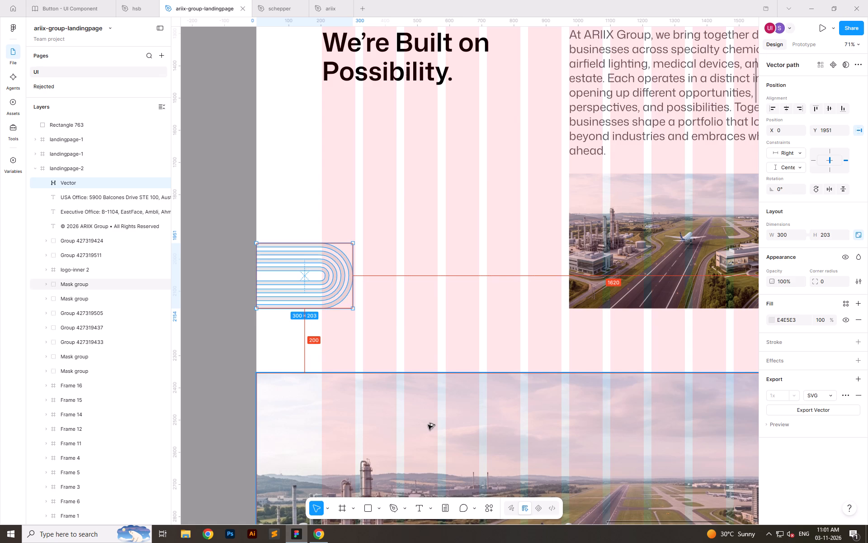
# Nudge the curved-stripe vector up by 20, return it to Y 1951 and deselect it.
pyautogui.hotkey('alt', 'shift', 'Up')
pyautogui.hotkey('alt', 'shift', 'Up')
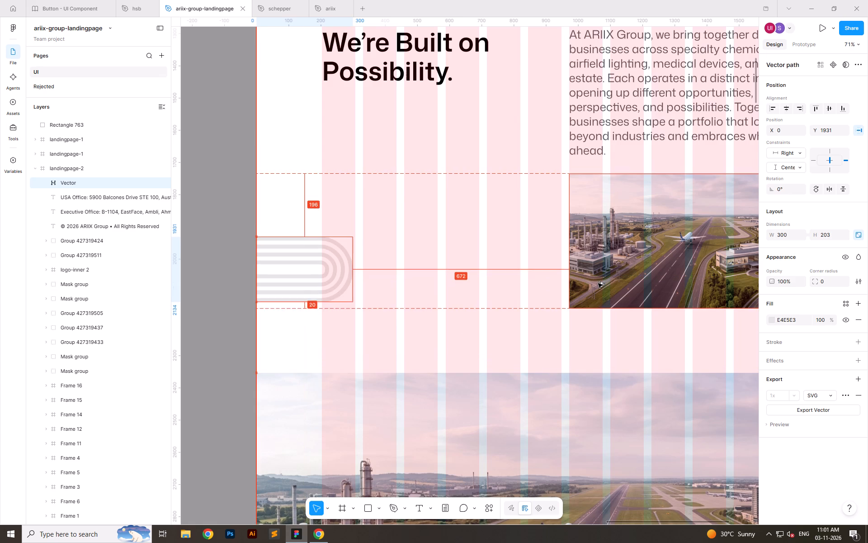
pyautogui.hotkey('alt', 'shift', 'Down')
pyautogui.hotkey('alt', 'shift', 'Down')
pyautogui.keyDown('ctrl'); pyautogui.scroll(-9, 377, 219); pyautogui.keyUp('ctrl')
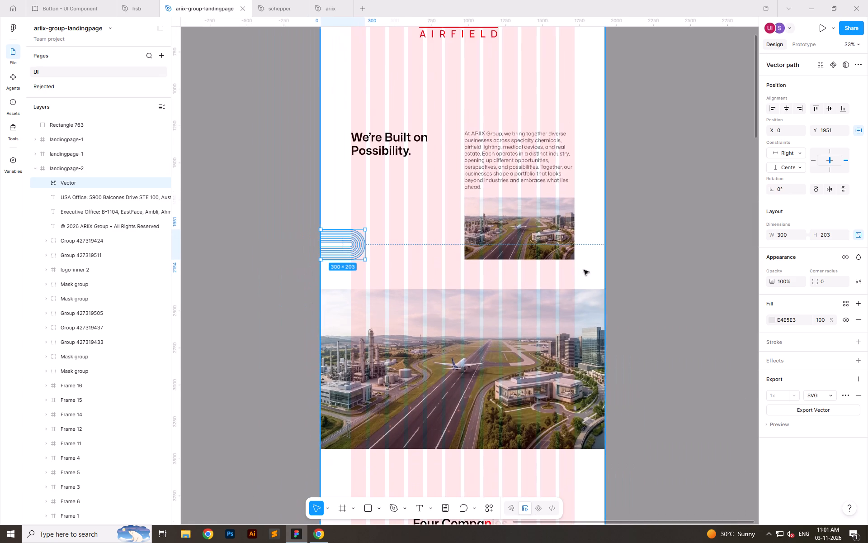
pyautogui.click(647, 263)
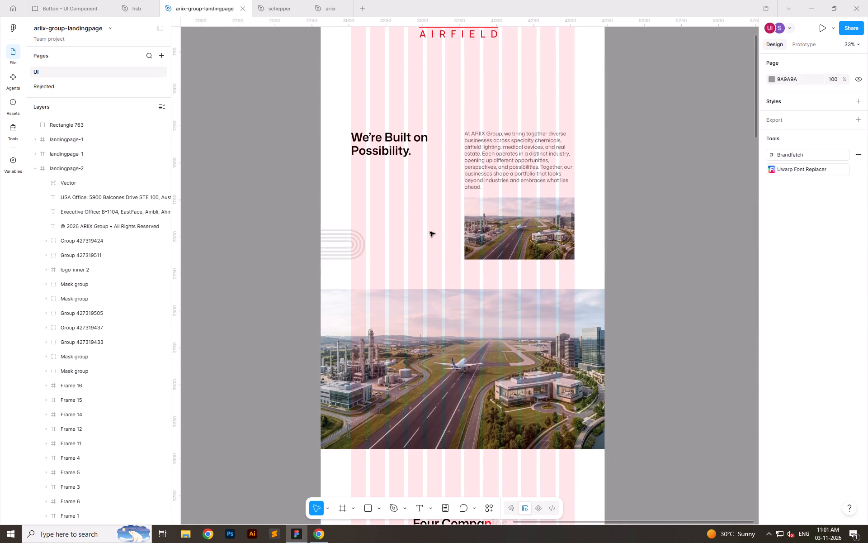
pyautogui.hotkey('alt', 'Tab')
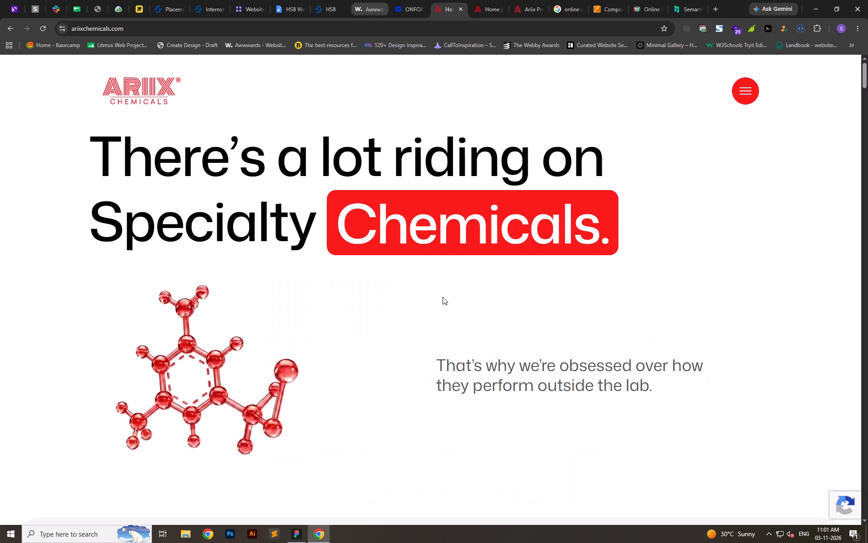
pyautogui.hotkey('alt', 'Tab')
# In the ariix file, copy the angular-stripe frame above the first homepage's footer, and return to the ariix-group-landingpage file.
pyautogui.click(333, 0)
pyautogui.click(659, 300)
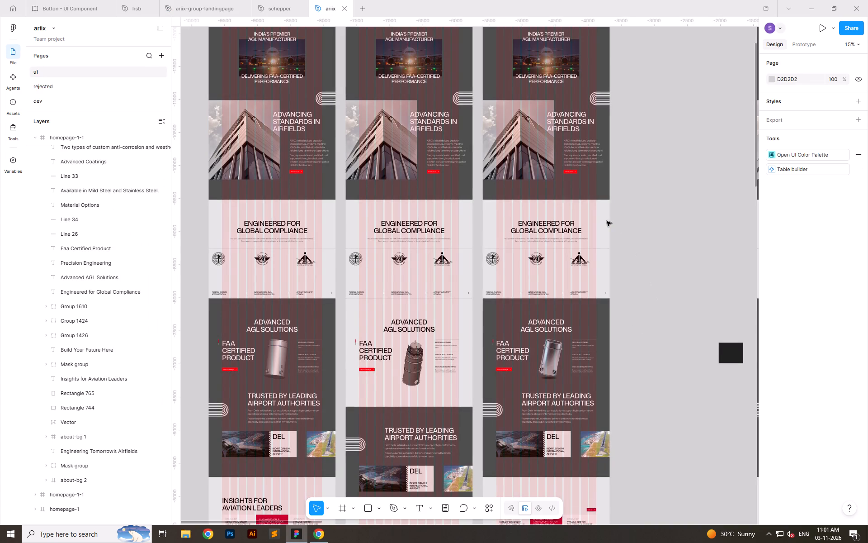
pyautogui.scroll(-6, 439, 370)
pyautogui.scroll(-6, 460, 305)
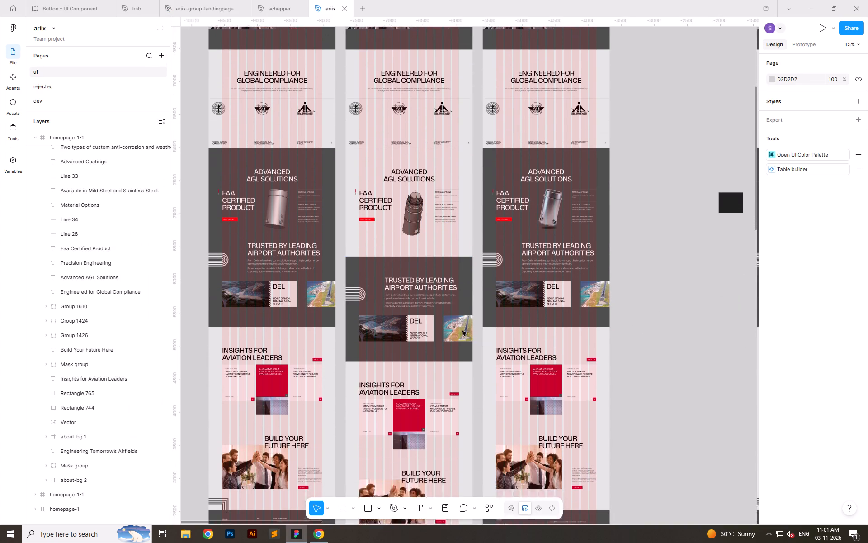
pyautogui.scroll(-1, 462, 331)
pyautogui.doubleClick(217, 425)
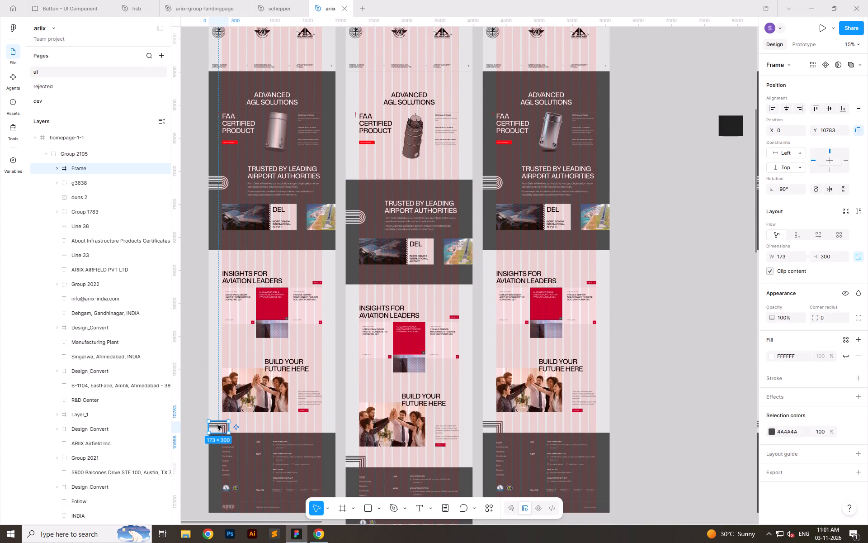
pyautogui.hotkey('ctrl', 'c')
pyautogui.click(274, 0)
pyautogui.click(219, 0)
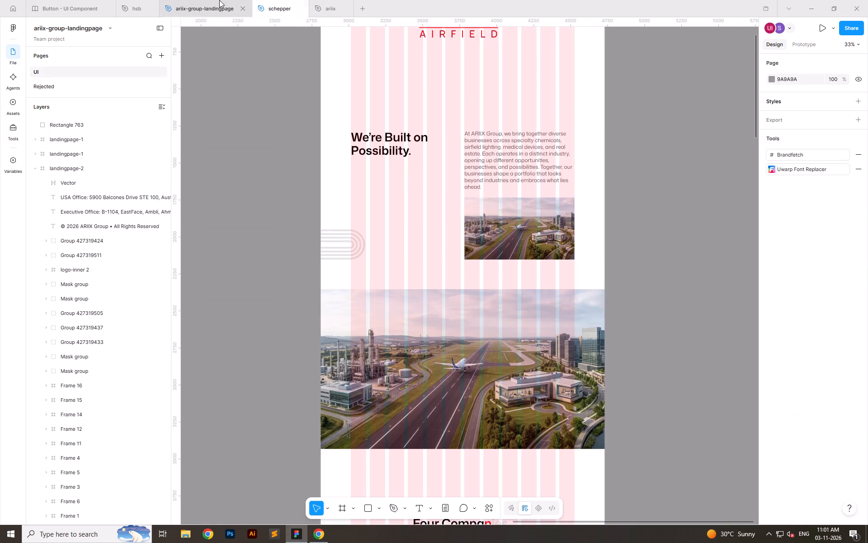
# Paste the angular-stripe frame into landingpage-2, flip it horizontally and place it flush with the page's right edge, directly above the dark footer.
pyautogui.keyDown('ctrl'); pyautogui.scroll(-9, 401, 264); pyautogui.keyUp('ctrl')
pyautogui.keyDown('ctrl'); pyautogui.scroll(6, 433, 436); pyautogui.keyUp('ctrl')
pyautogui.keyDown('ctrl'); pyautogui.scroll(6, 296, 317); pyautogui.keyUp('ctrl')
pyautogui.keyDown('ctrl'); pyautogui.scroll(-2, 345, 188); pyautogui.keyUp('ctrl')
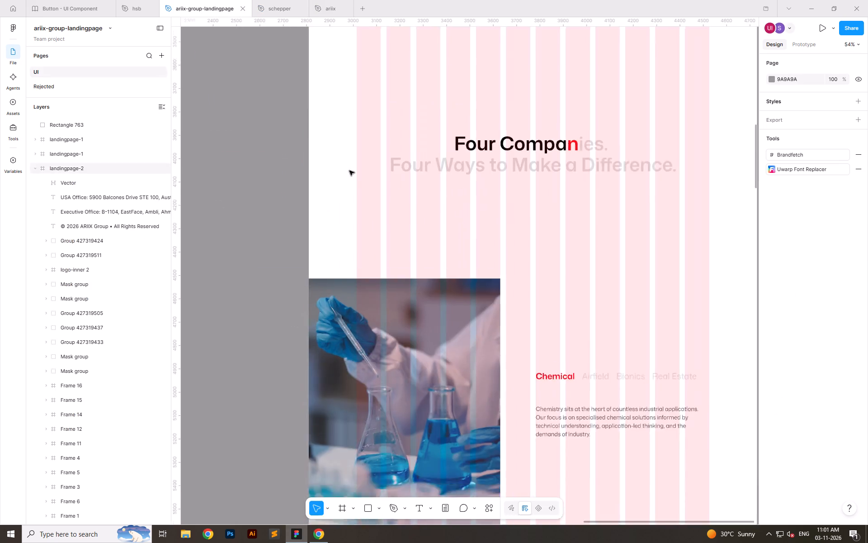
pyautogui.keyDown('ctrl'); pyautogui.scroll(-4, 349, 171); pyautogui.keyUp('ctrl')
pyautogui.keyDown('ctrl'); pyautogui.scroll(4, 440, 456); pyautogui.keyUp('ctrl')
pyautogui.keyDown('ctrl'); pyautogui.scroll(-5, 455, 175); pyautogui.keyUp('ctrl')
pyautogui.keyDown('ctrl'); pyautogui.scroll(5, 454, 409); pyautogui.keyUp('ctrl')
pyautogui.keyDown('ctrl'); pyautogui.scroll(-5, 434, 213); pyautogui.keyUp('ctrl')
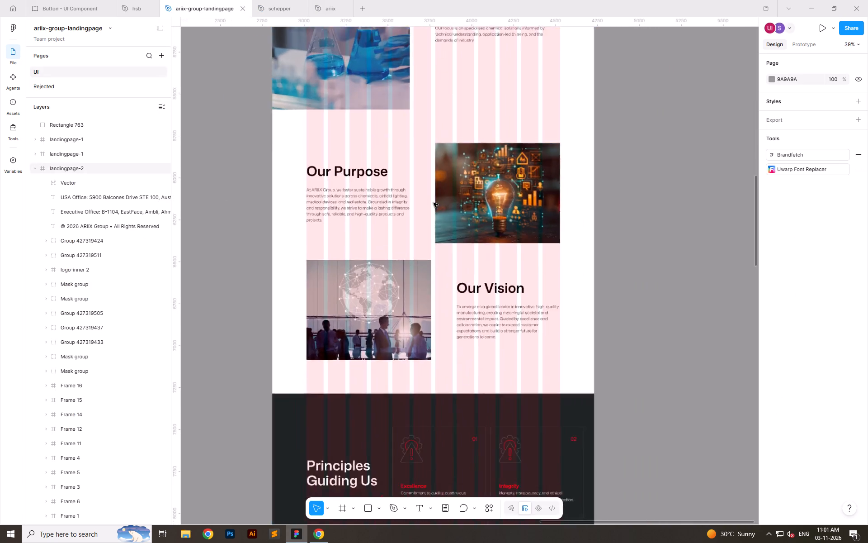
pyautogui.keyDown('ctrl'); pyautogui.scroll(-5, 434, 203); pyautogui.keyUp('ctrl')
pyautogui.keyDown('ctrl'); pyautogui.scroll(5, 448, 434); pyautogui.keyUp('ctrl')
pyautogui.keyDown('ctrl'); pyautogui.scroll(-5, 490, 242); pyautogui.keyUp('ctrl')
pyautogui.keyDown('ctrl'); pyautogui.scroll(-3, 485, 199); pyautogui.keyUp('ctrl')
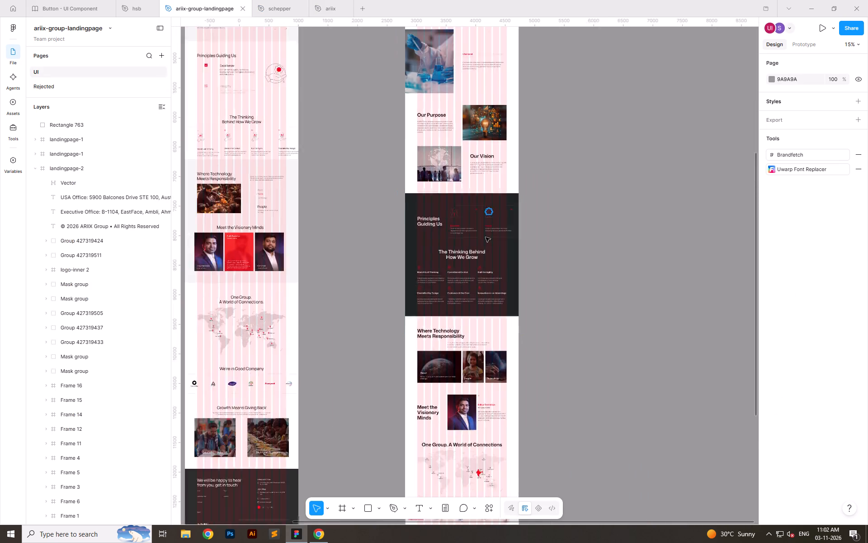
pyautogui.keyDown('ctrl'); pyautogui.scroll(3, 451, 486); pyautogui.keyUp('ctrl')
pyautogui.keyDown('ctrl'); pyautogui.scroll(5, 505, 332); pyautogui.keyUp('ctrl')
pyautogui.keyDown('ctrl'); pyautogui.scroll(-2, 406, 235); pyautogui.keyUp('ctrl')
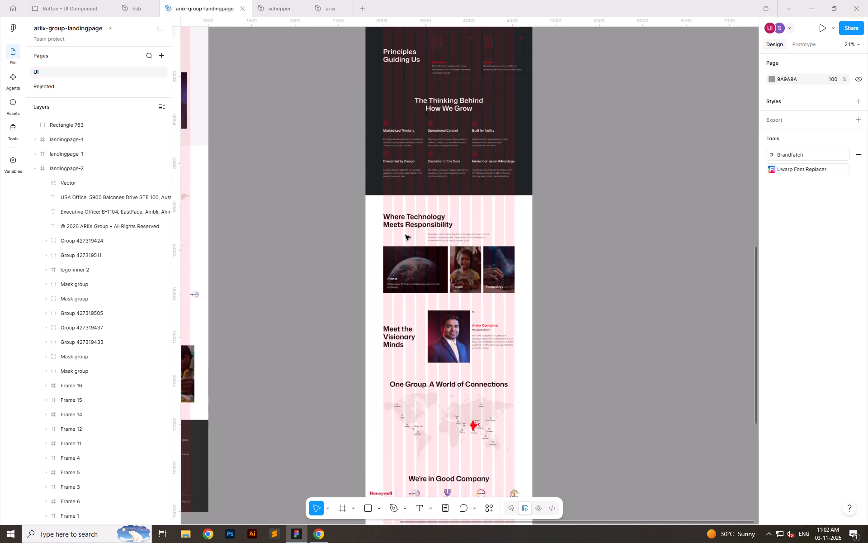
pyautogui.keyDown('ctrl'); pyautogui.scroll(-1, 406, 235); pyautogui.keyUp('ctrl')
pyautogui.keyDown('ctrl'); pyautogui.scroll(1, 410, 353); pyautogui.keyUp('ctrl')
pyautogui.keyDown('ctrl'); pyautogui.scroll(-4, 390, 182); pyautogui.keyUp('ctrl')
pyautogui.keyDown('ctrl'); pyautogui.scroll(3, 412, 409); pyautogui.keyUp('ctrl')
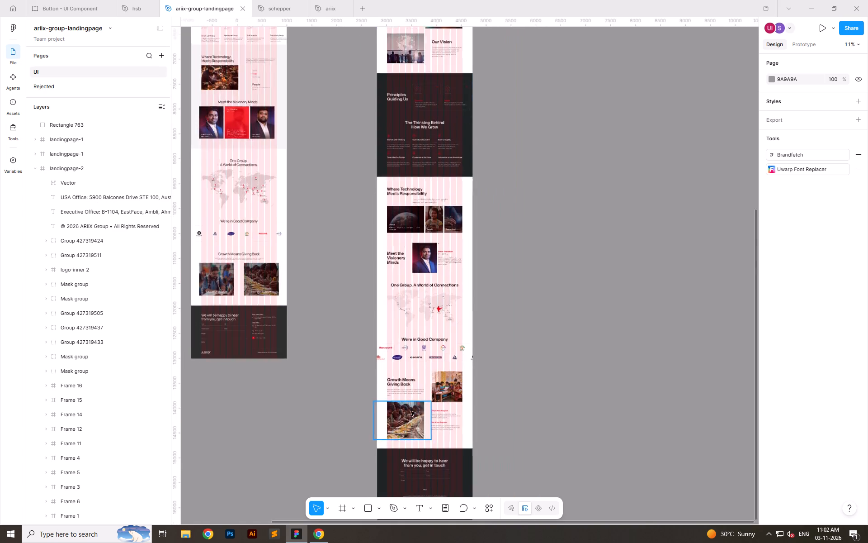
pyautogui.keyDown('ctrl'); pyautogui.scroll(-4, 430, 177); pyautogui.keyUp('ctrl')
pyautogui.keyDown('ctrl'); pyautogui.scroll(12, 462, 335); pyautogui.keyUp('ctrl')
pyautogui.hotkey('ctrl', 'v')
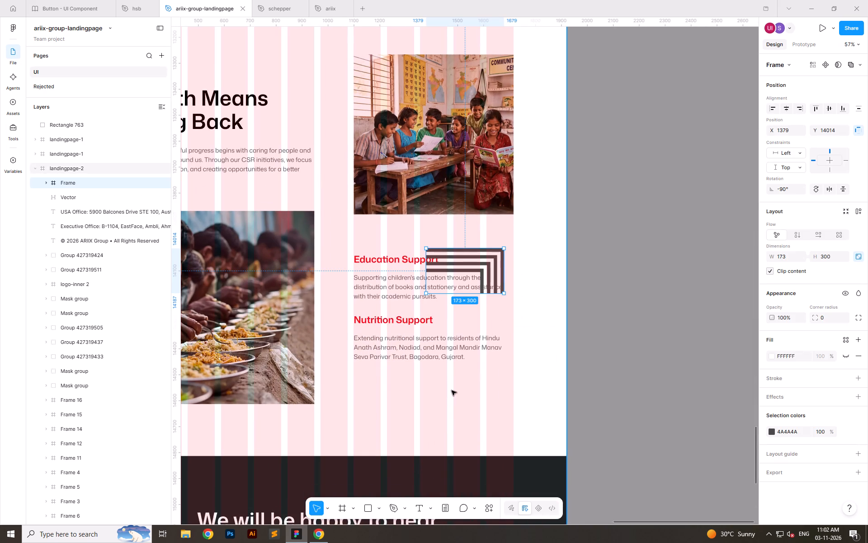
pyautogui.click(826, 193)
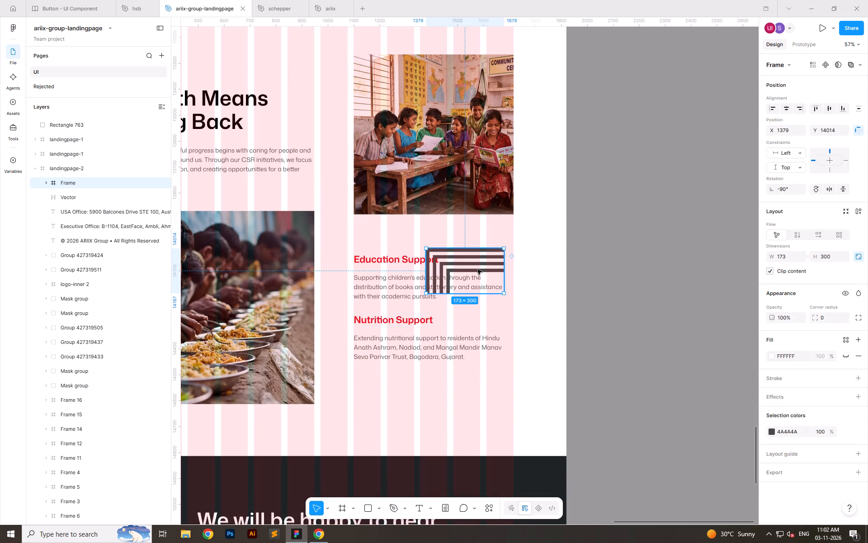
pyautogui.moveTo(472, 265); pyautogui.dragTo(530, 426)
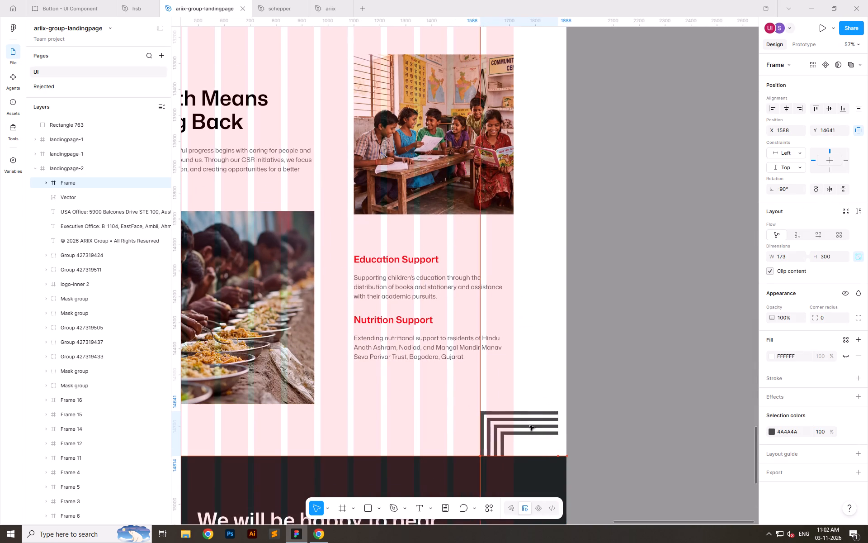
pyautogui.moveTo(530, 426); pyautogui.dragTo(535, 428)
pyautogui.click(630, 410)
# Inspect the dark footer rectangle's fill colour and review the placed angular stripes alongside the sections above.
pyautogui.keyDown('ctrl'); pyautogui.scroll(-4, 570, 295); pyautogui.keyUp('ctrl')
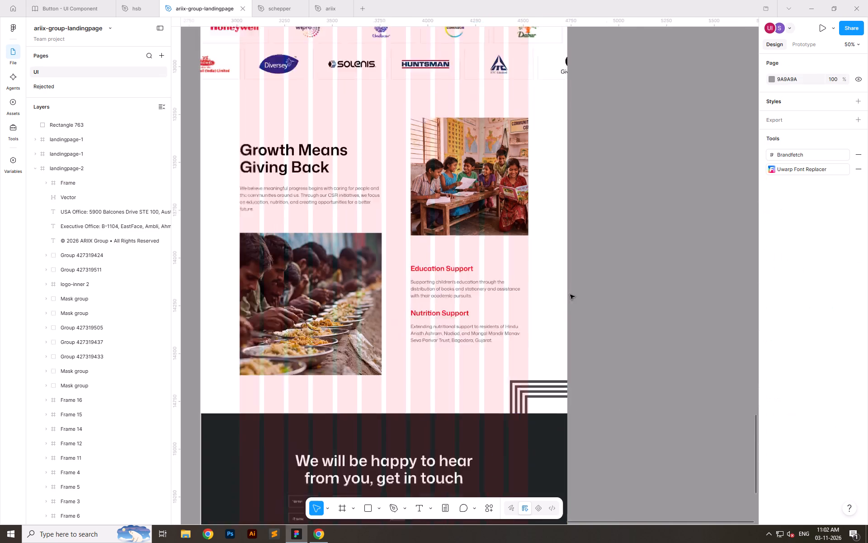
pyautogui.keyDown('ctrl'); pyautogui.scroll(-1, 570, 295); pyautogui.keyUp('ctrl')
pyautogui.click(542, 368)
pyautogui.keyDown('ctrl'); pyautogui.click(541, 400); pyautogui.keyUp('ctrl')
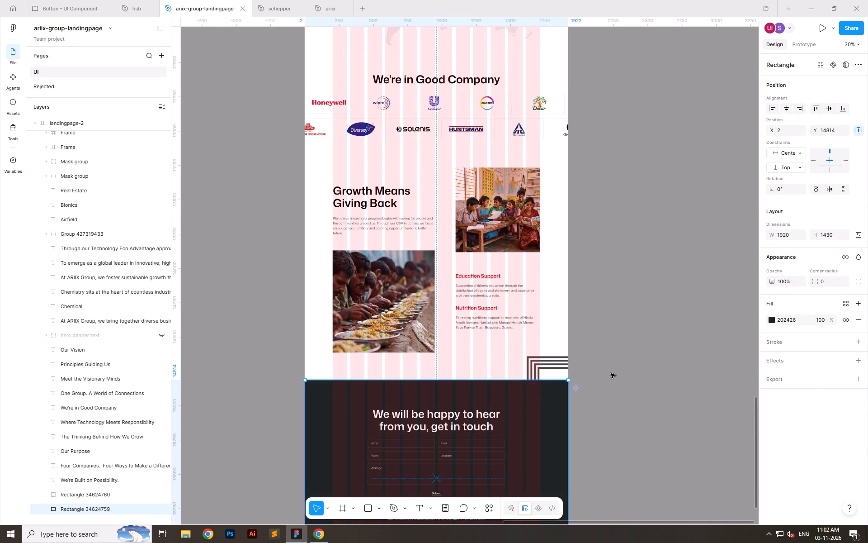
pyautogui.click(787, 321)
pyautogui.click(681, 342)
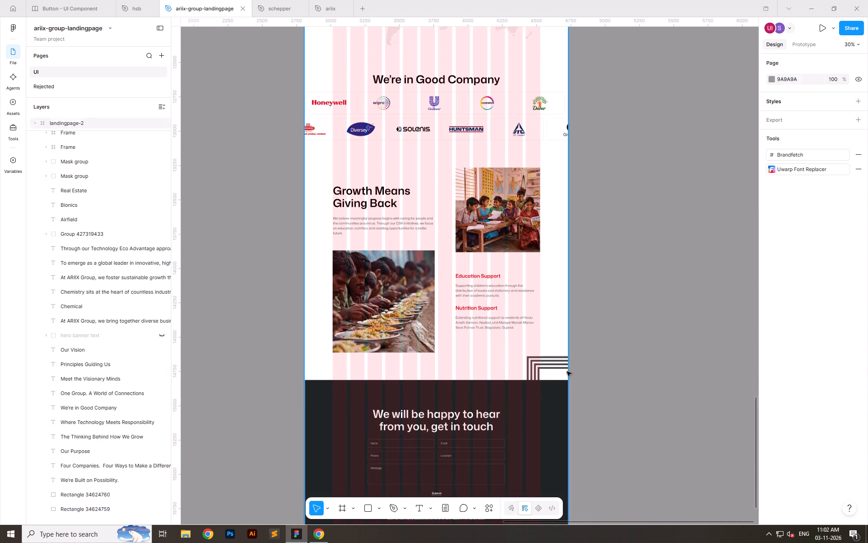
pyautogui.click(551, 365)
pyautogui.click(605, 337)
pyautogui.scroll(6, 475, 326)
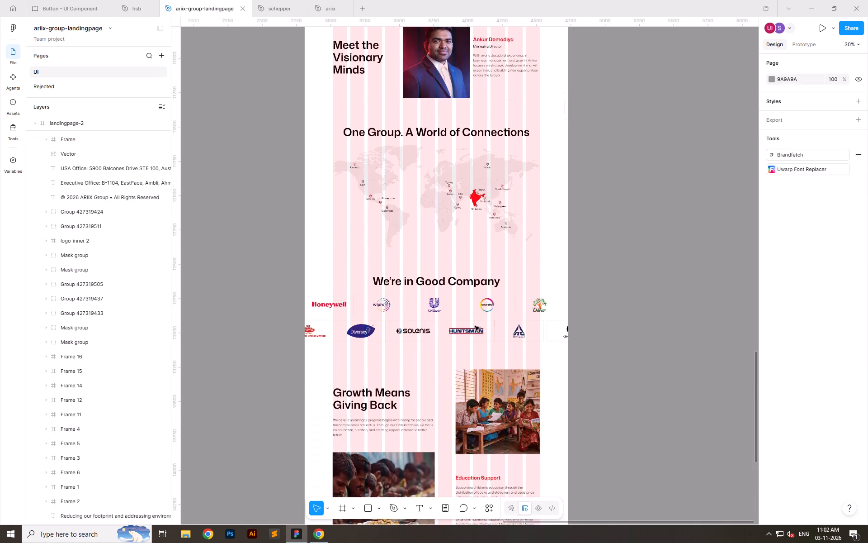
pyautogui.scroll(20, 475, 326)
pyautogui.scroll(20, 475, 326)
pyautogui.scroll(1, 475, 326)
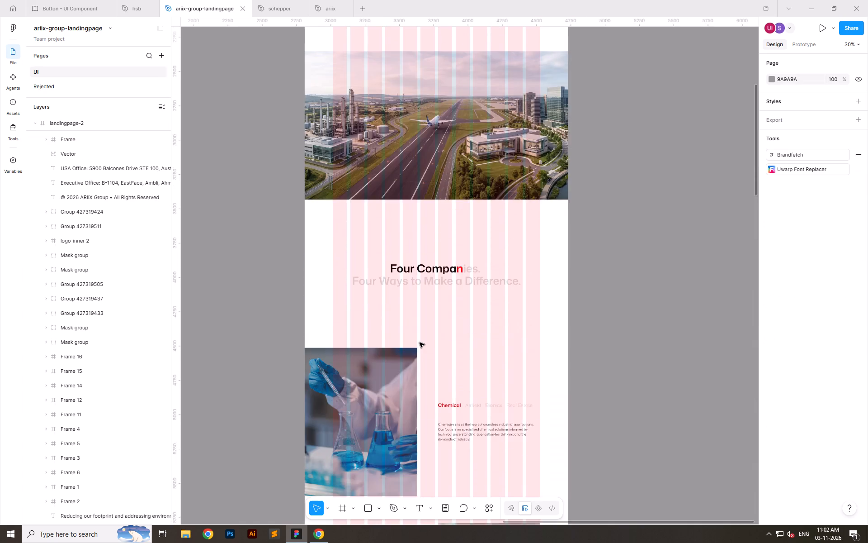
# Review the upper part of landingpage-2, from the ARIIX Airfield logo to the Four Companies heading.
pyautogui.scroll(13, 420, 343)
pyautogui.click(623, 292)
pyautogui.click(427, 200)
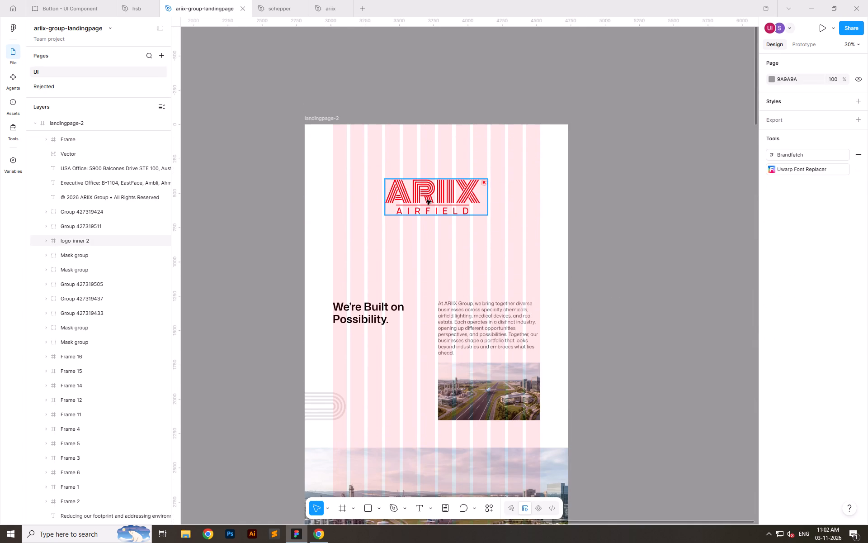
pyautogui.click(632, 323)
pyautogui.scroll(-6, 593, 358)
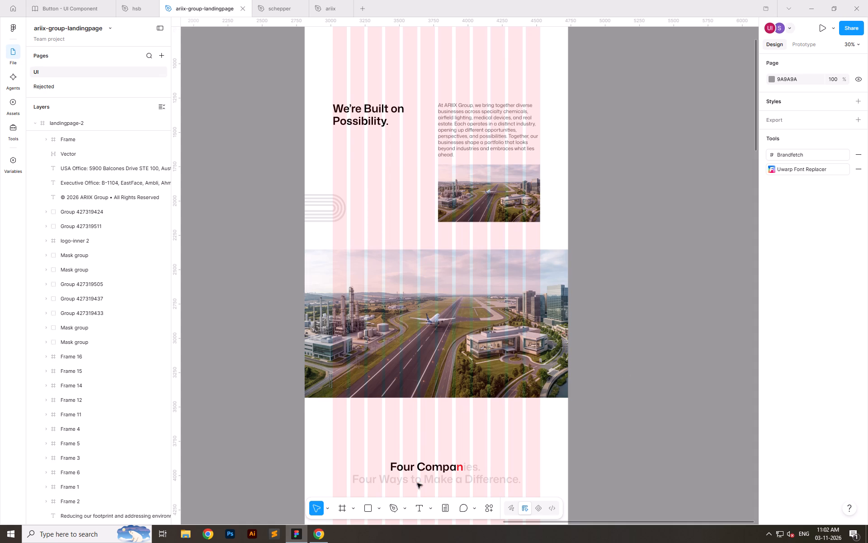
pyautogui.scroll(-1, 435, 377)
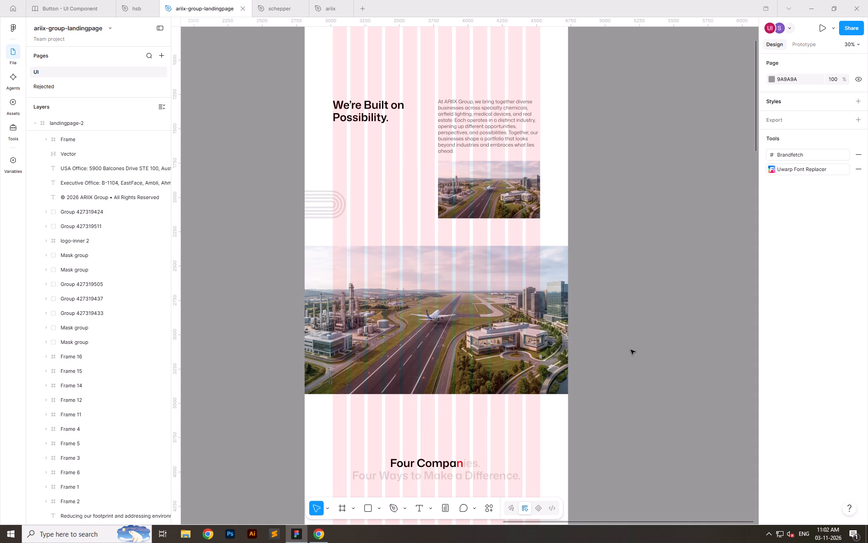
pyautogui.scroll(-1, 584, 345)
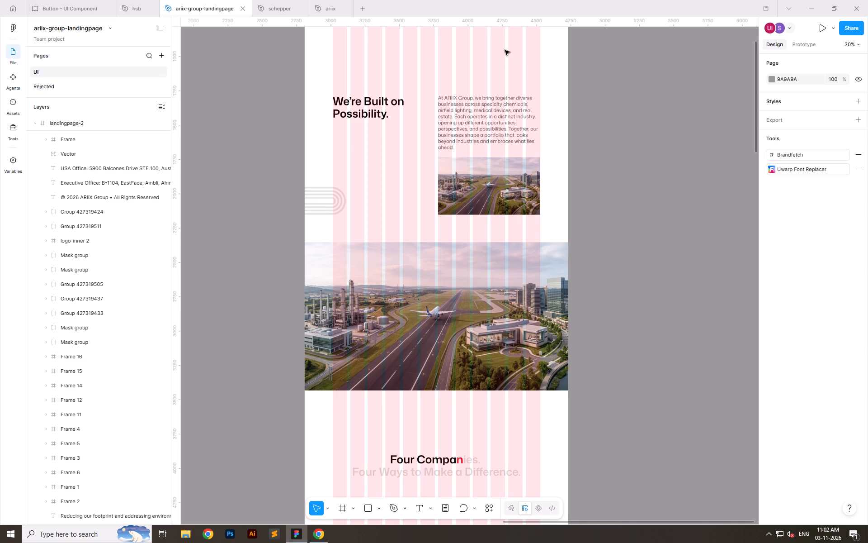
# Switch to Chrome, open premiereng.in/about/ in a new tab, and examine the page's layout and graphic accents down to its footer.
pyautogui.click(321, 538)
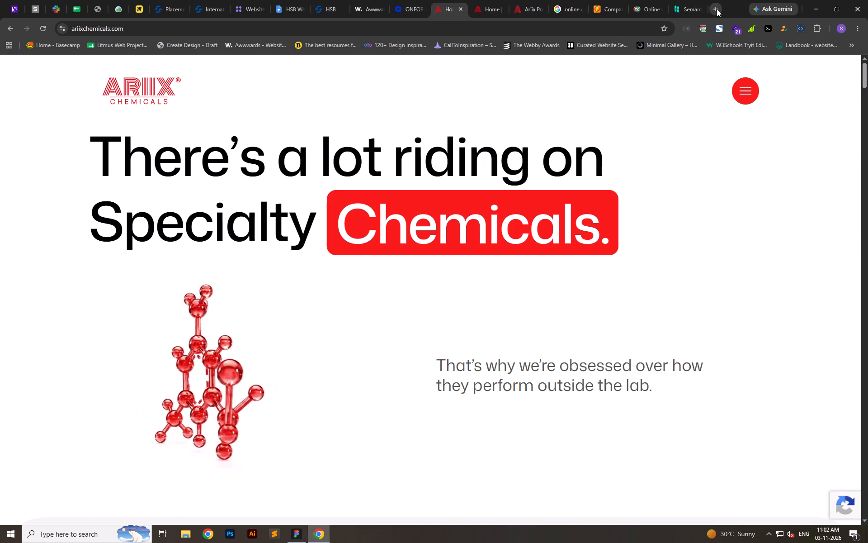
pyautogui.click(716, 10)
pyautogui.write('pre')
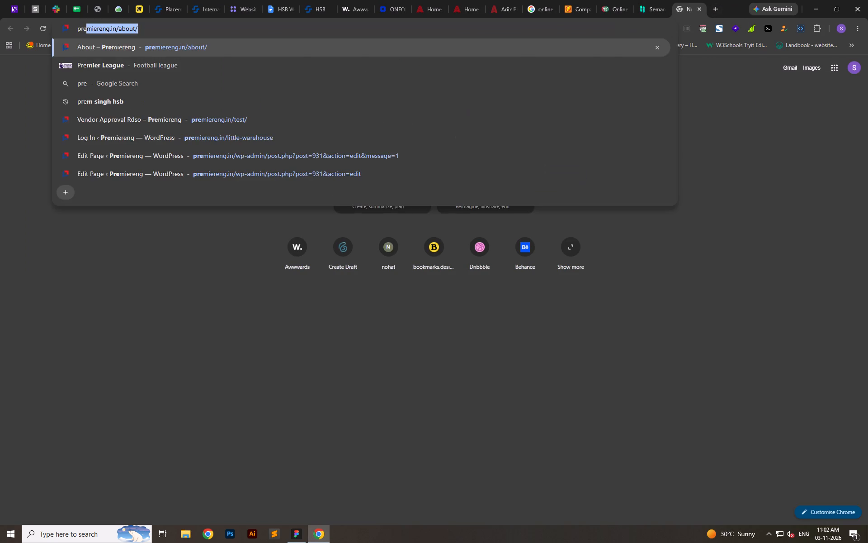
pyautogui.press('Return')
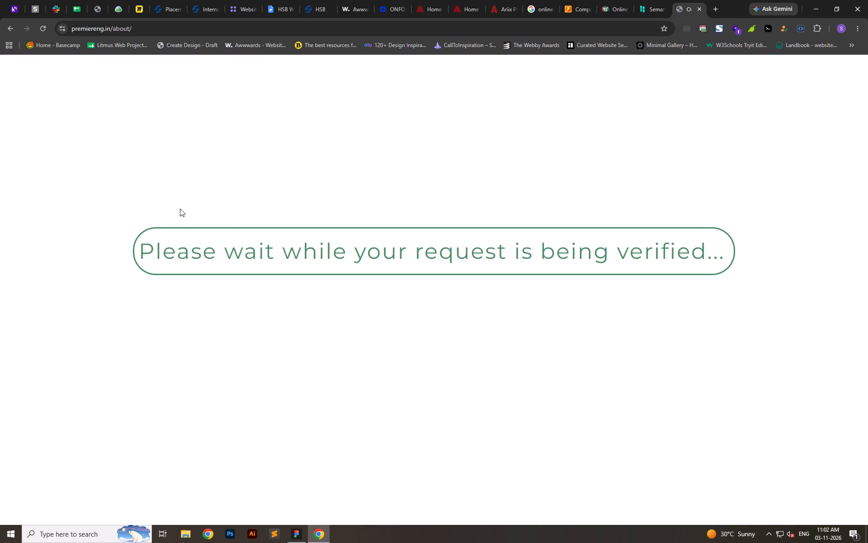
pyautogui.click(151, 30)
pyautogui.click(159, 30)
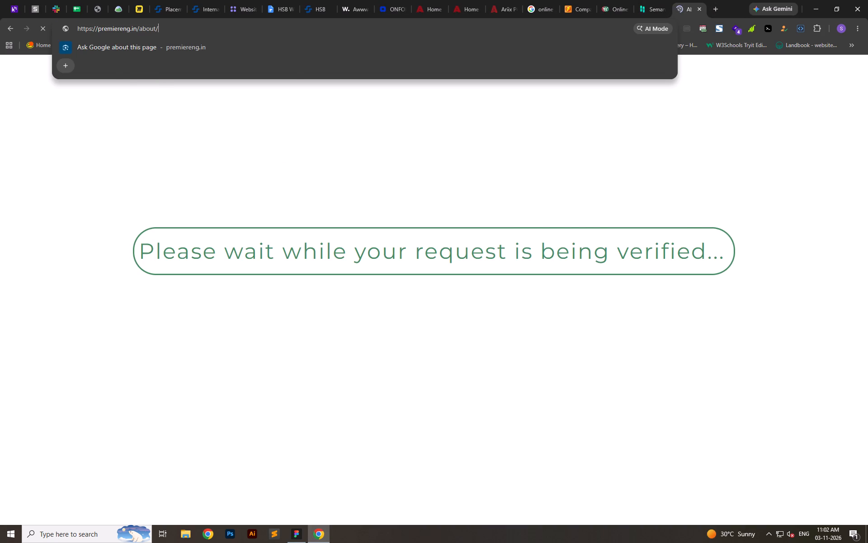
pyautogui.click(225, 149)
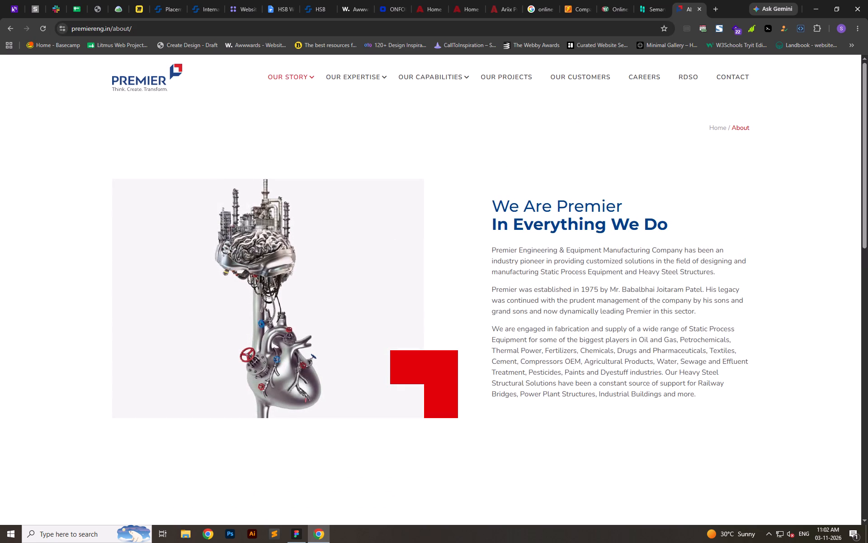
pyautogui.scroll(-11, 627, 304)
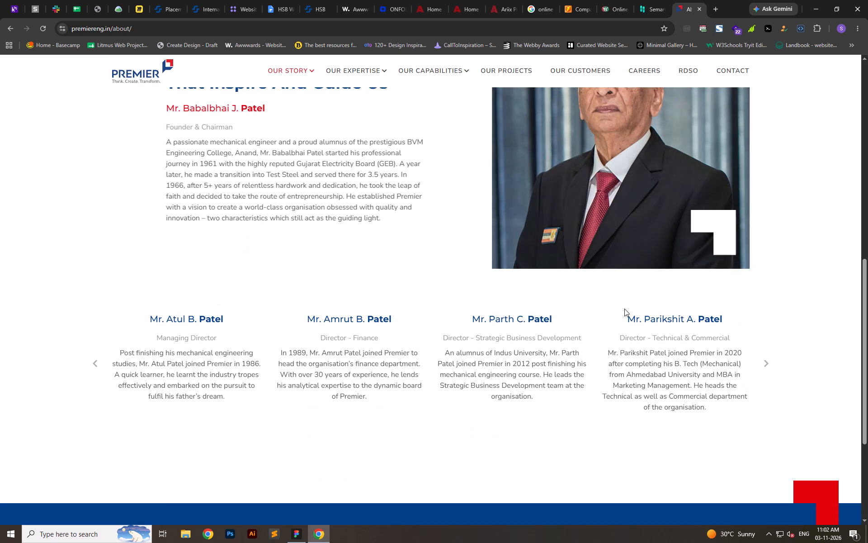
pyautogui.scroll(-2, 624, 309)
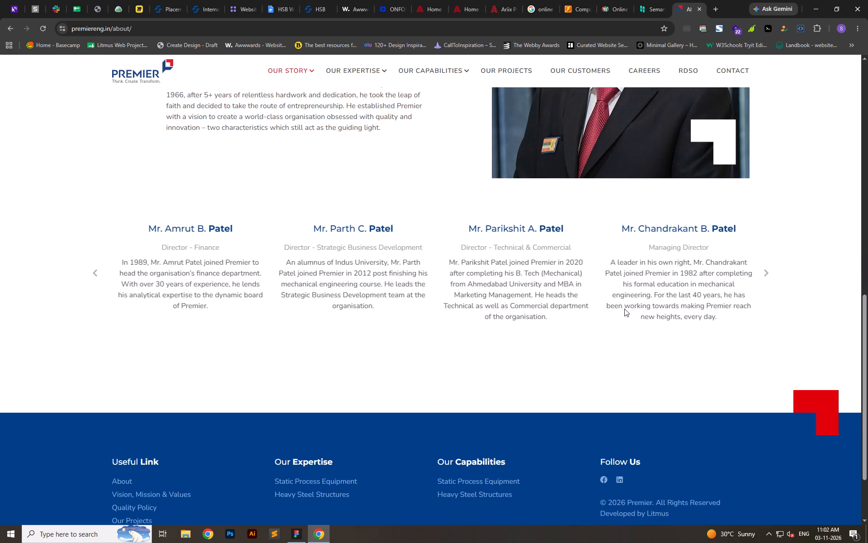
pyautogui.scroll(-4, 624, 309)
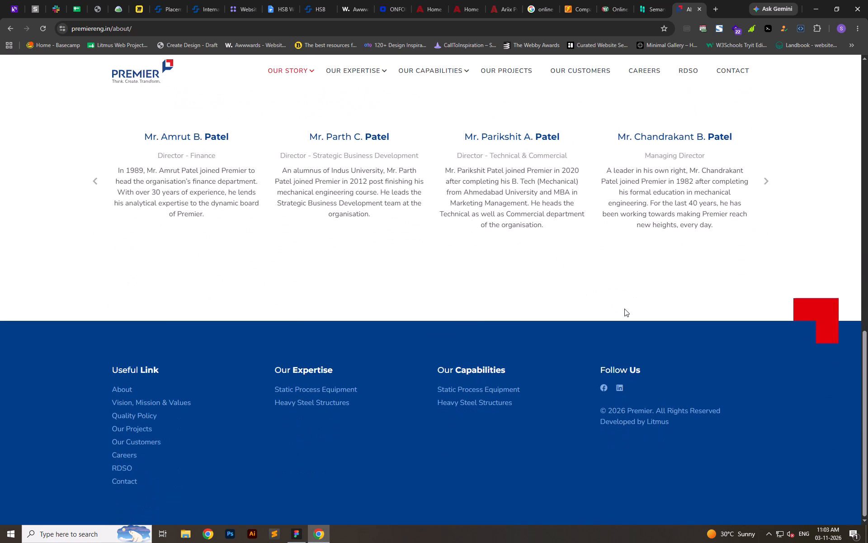
pyautogui.scroll(5, 624, 309)
# Examine the Premier homepage from the hero banner down to Our Clientele, and return to the ariix-group-landingpage file in Figma.
pyautogui.click(127, 77)
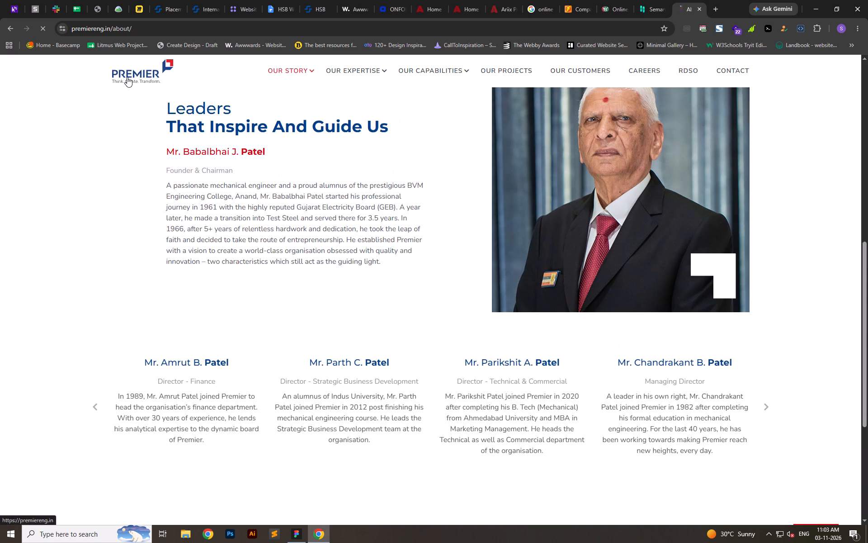
pyautogui.scroll(-1, 685, 232)
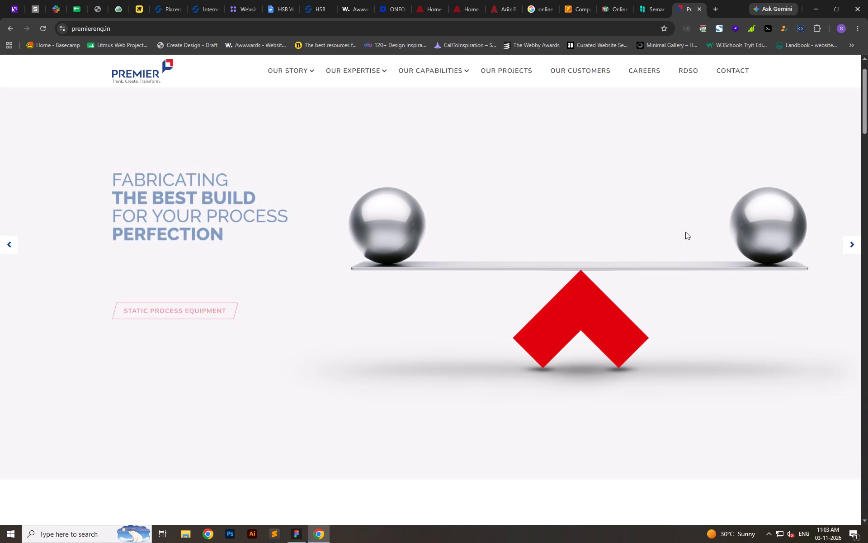
pyautogui.scroll(-6, 685, 233)
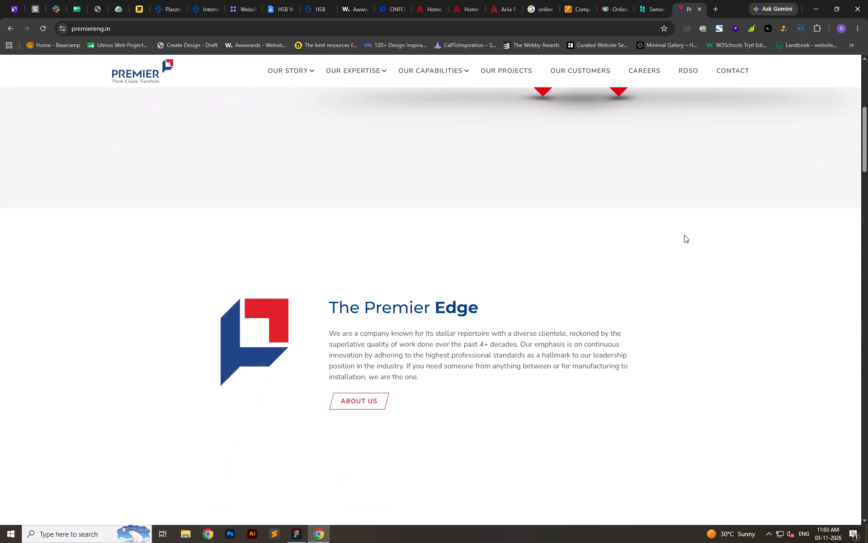
pyautogui.scroll(-14, 684, 235)
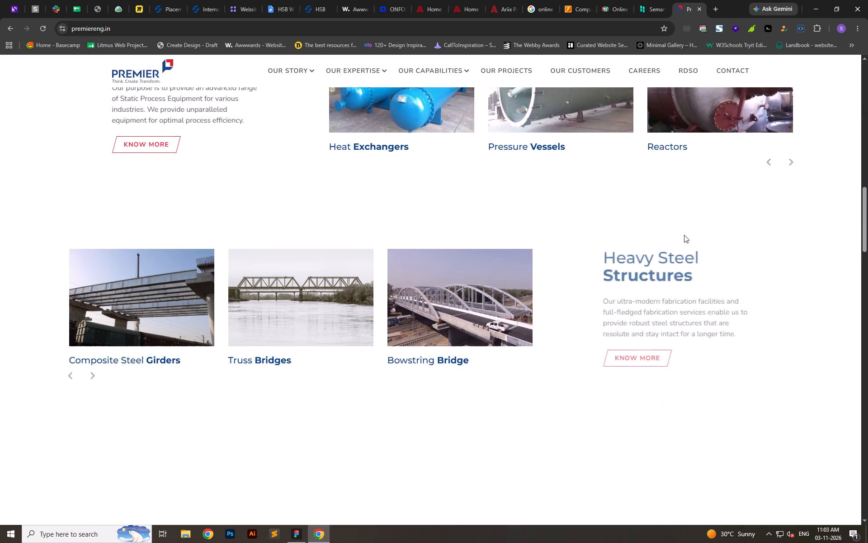
pyautogui.scroll(-17, 684, 235)
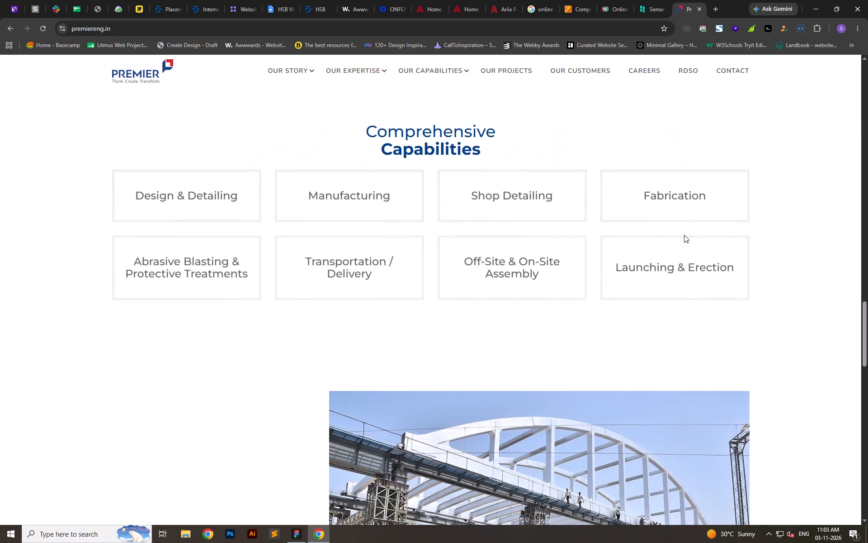
pyautogui.scroll(-8, 684, 235)
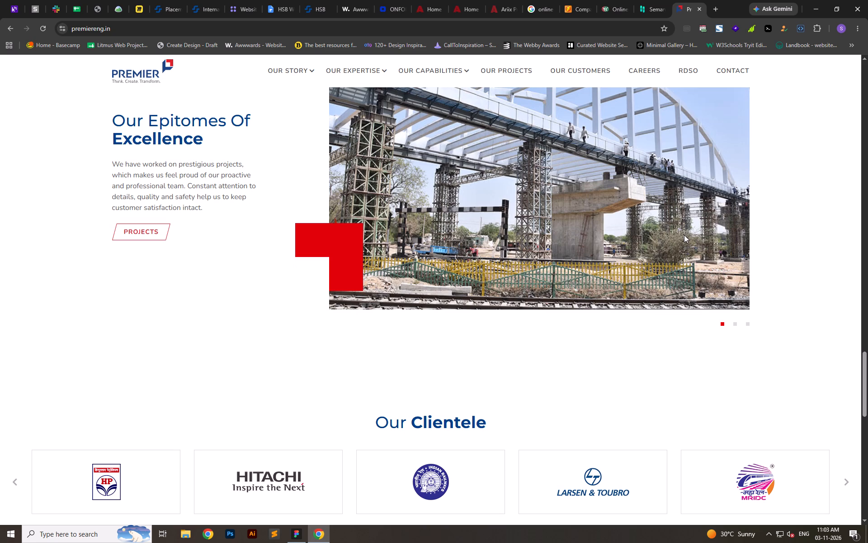
pyautogui.scroll(-3, 684, 235)
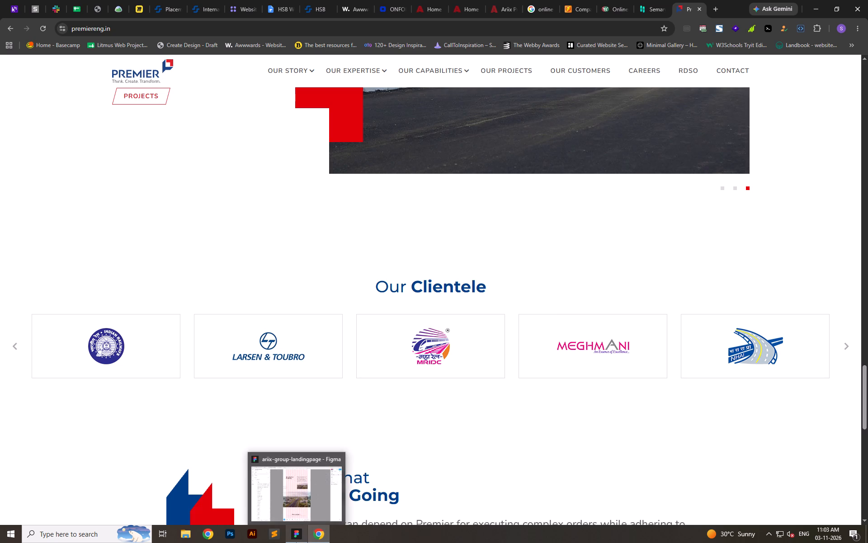
pyautogui.click(314, 507)
# Review landingpage-2 from the logo at its top through all sections to the contact footer.
pyautogui.click(608, 338)
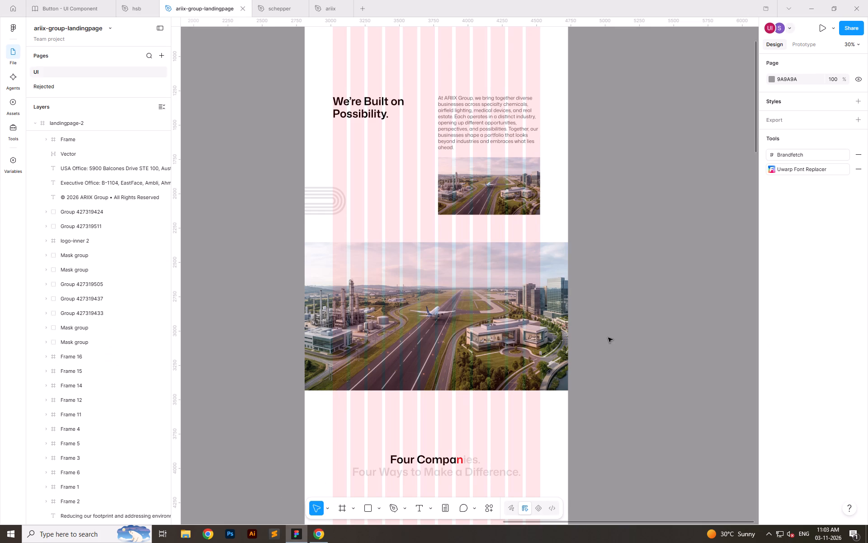
pyautogui.scroll(3, 608, 338)
pyautogui.scroll(6, 547, 314)
pyautogui.scroll(-6, 544, 314)
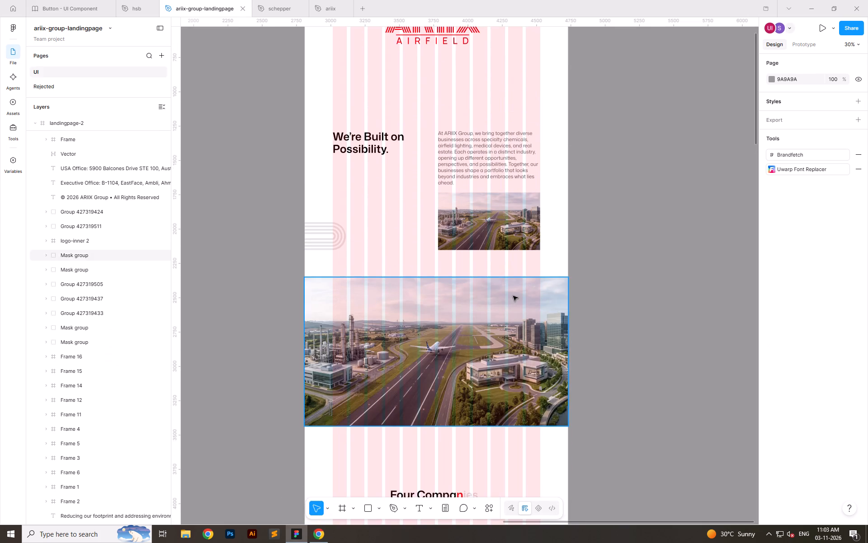
pyautogui.scroll(-5, 513, 296)
pyautogui.scroll(12, 350, 333)
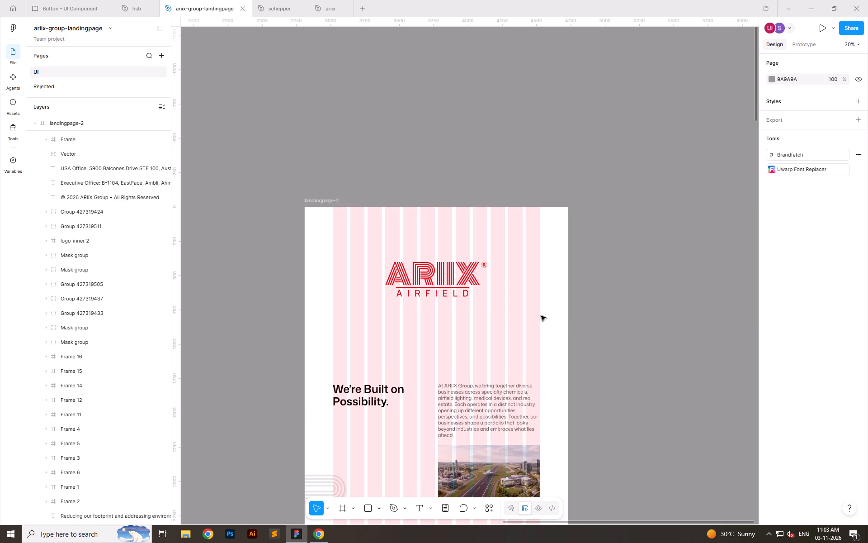
pyautogui.scroll(-8, 565, 322)
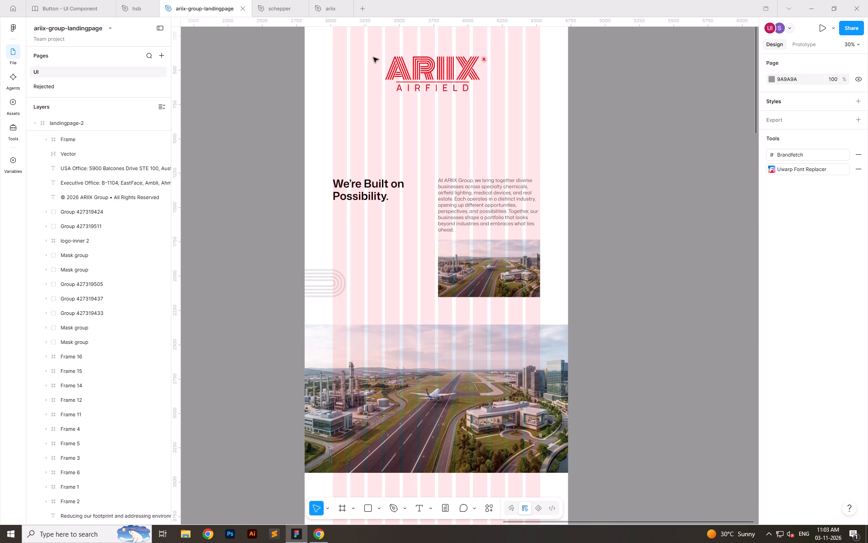
pyautogui.scroll(-7, 626, 250)
pyautogui.scroll(1, 614, 243)
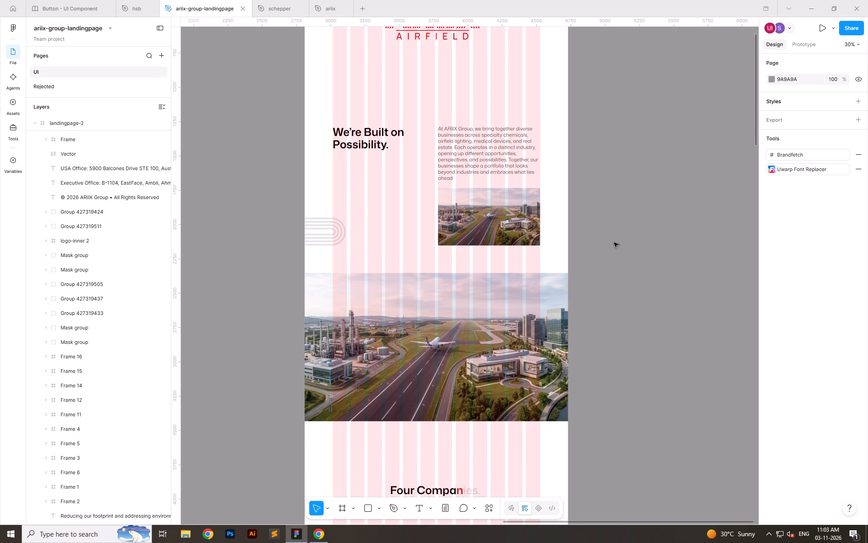
pyautogui.scroll(-4, 614, 243)
pyautogui.scroll(1, 614, 240)
pyautogui.scroll(-10, 618, 233)
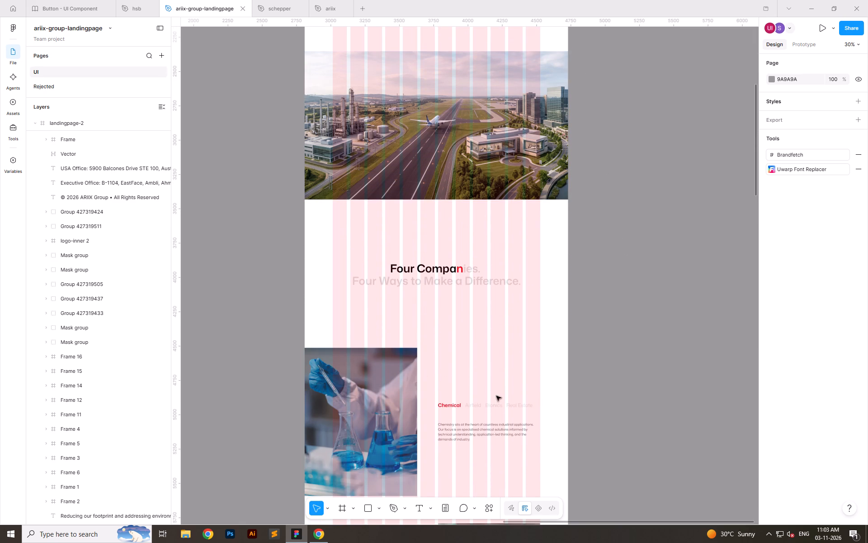
pyautogui.keyDown('ctrl'); pyautogui.scroll(-5, 440, 304); pyautogui.keyUp('ctrl')
pyautogui.scroll(-13, 430, 278)
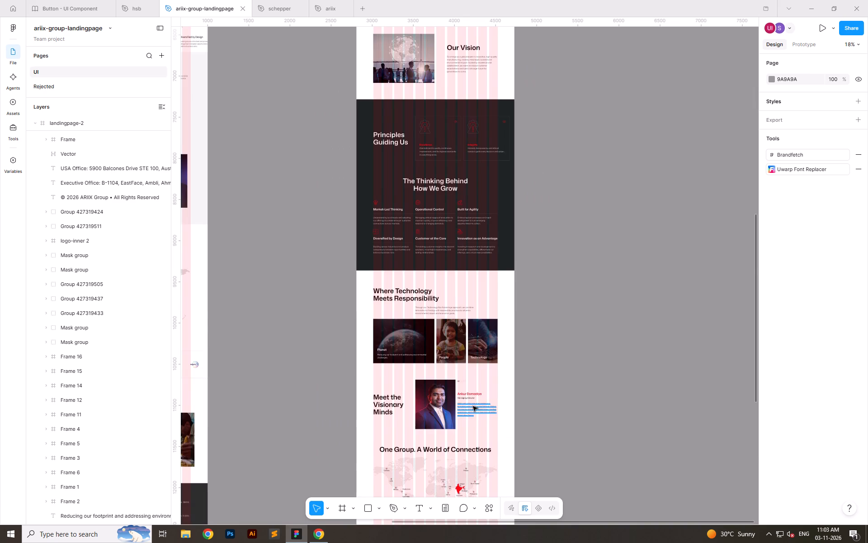
pyautogui.scroll(-5, 476, 417)
pyautogui.click(546, 424)
pyautogui.scroll(-5, 480, 397)
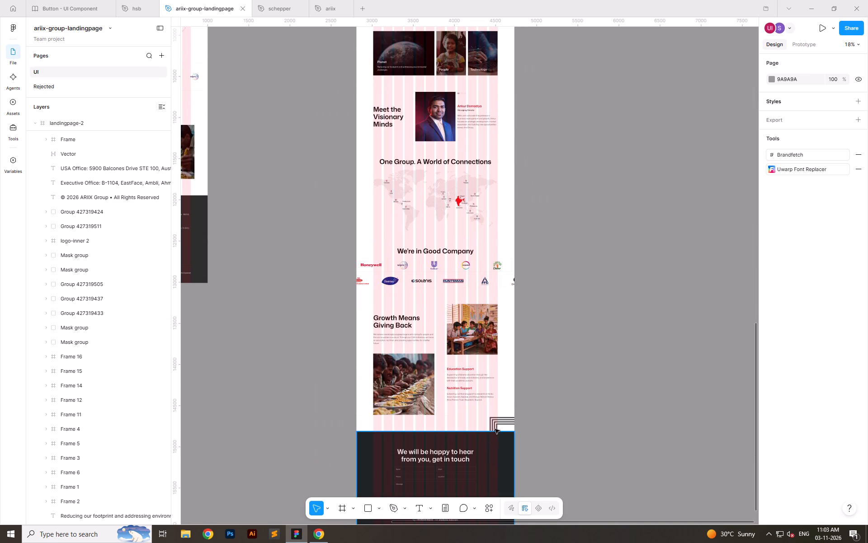
# Inspect the angular-stripe frame above the footer, viewing the page with the layout guides toggled off and on.
pyautogui.click(496, 426)
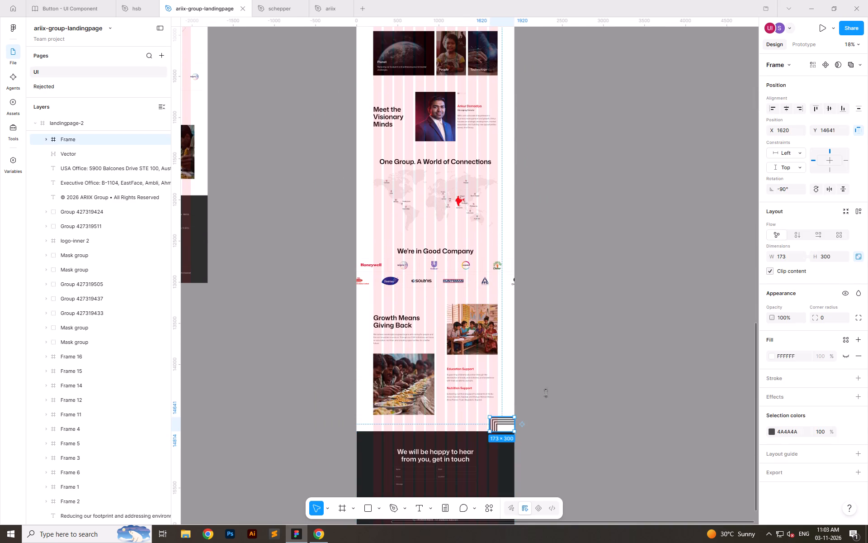
pyautogui.click(594, 376)
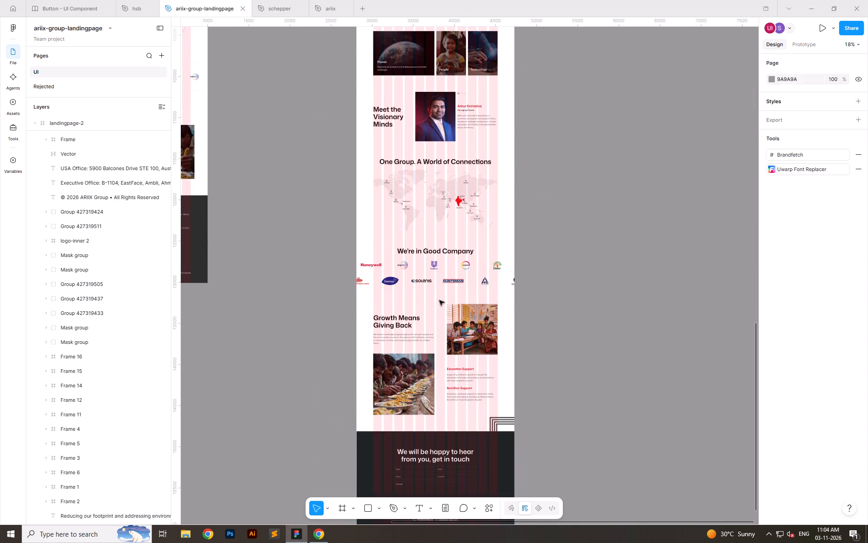
pyautogui.hotkey('shift', 'g')
pyautogui.hotkey('shift', 'g')
pyautogui.keyDown('ctrl'); pyautogui.scroll(6, 493, 433); pyautogui.keyUp('ctrl')
pyautogui.scroll(1, 493, 431)
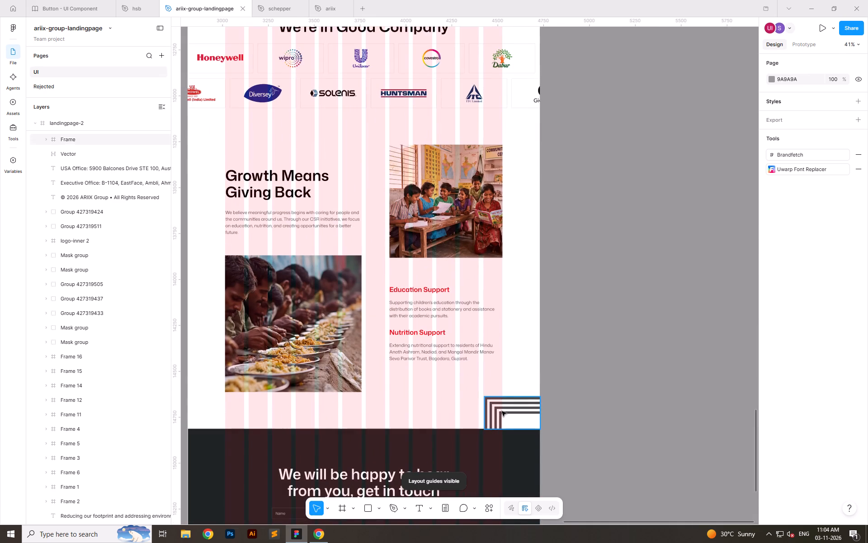
pyautogui.click(502, 411)
pyautogui.click(610, 375)
pyautogui.keyDown('ctrl'); pyautogui.scroll(-5, 479, 433); pyautogui.keyUp('ctrl')
# Look through the ARIIX Chemicals and ARIIX Airfield websites in Chrome for reference, and return to the Figma landing page.
pyautogui.hotkey('alt', 'Tab')
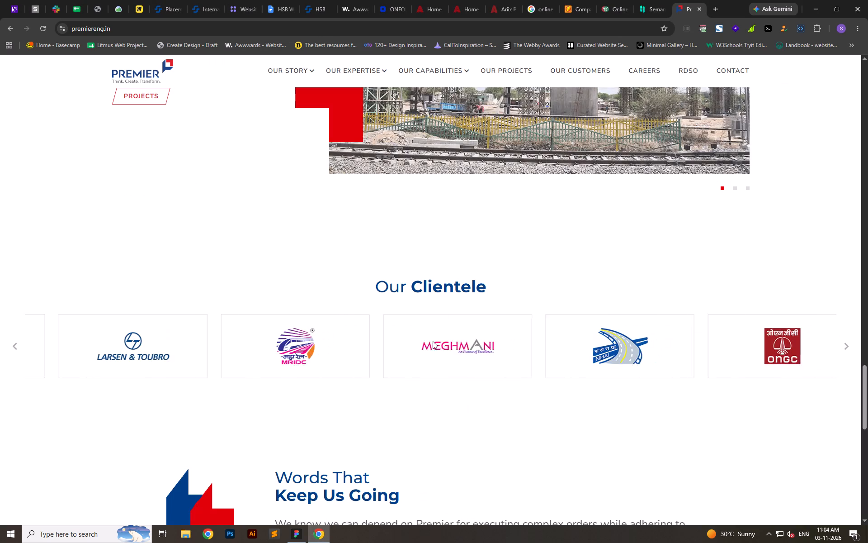
pyautogui.click(452, 0)
pyautogui.click(431, 0)
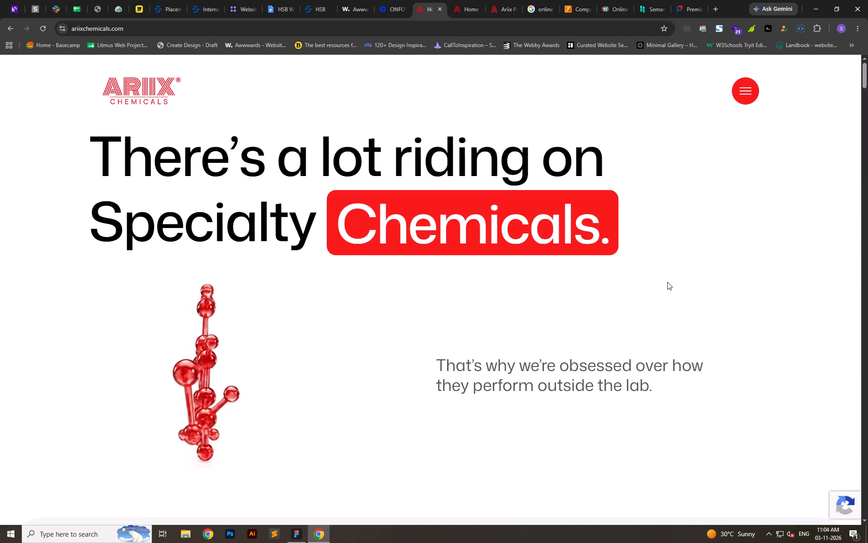
pyautogui.scroll(-7, 669, 302)
pyautogui.click(439, 9)
pyautogui.scroll(-6, 422, 297)
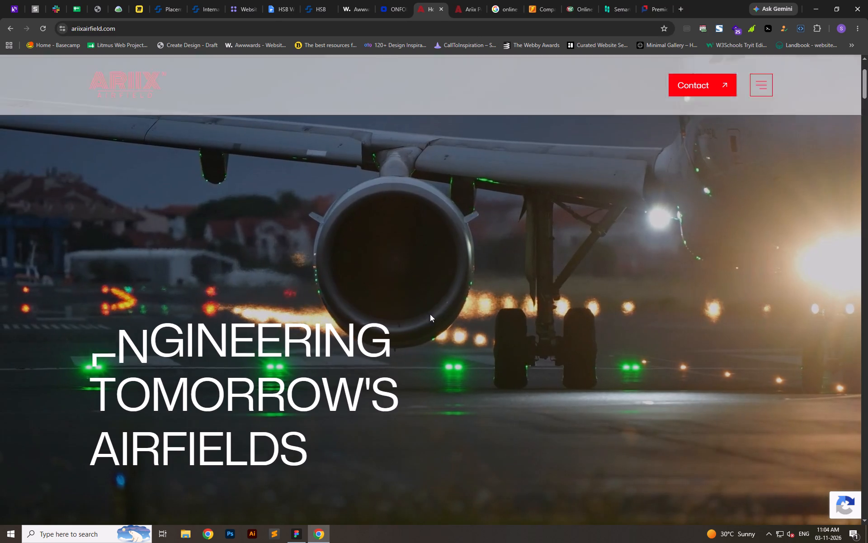
pyautogui.scroll(-14, 430, 314)
pyautogui.scroll(1, 454, 331)
pyautogui.scroll(-6, 454, 332)
pyautogui.scroll(1, 454, 333)
pyautogui.scroll(-13, 454, 333)
pyautogui.scroll(2, 453, 333)
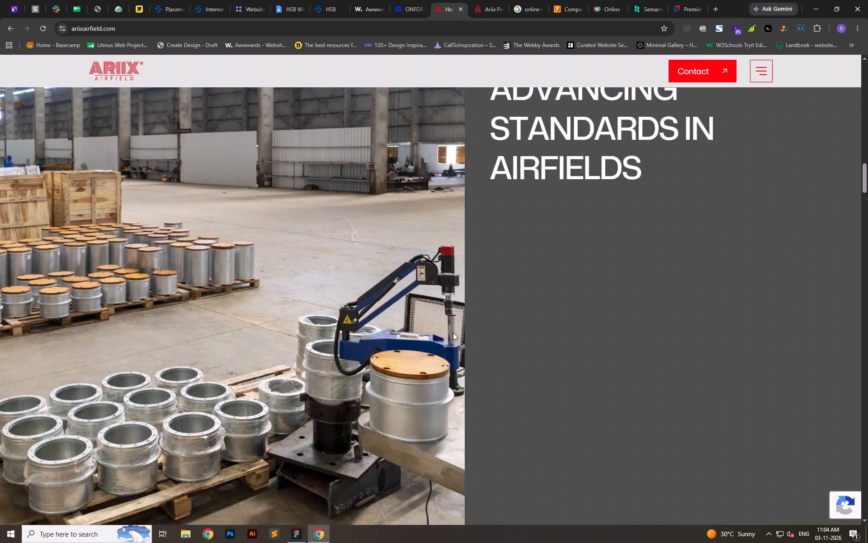
pyautogui.scroll(6, 453, 333)
pyautogui.scroll(-5, 651, 333)
pyautogui.hotkey('alt', 'Tab')
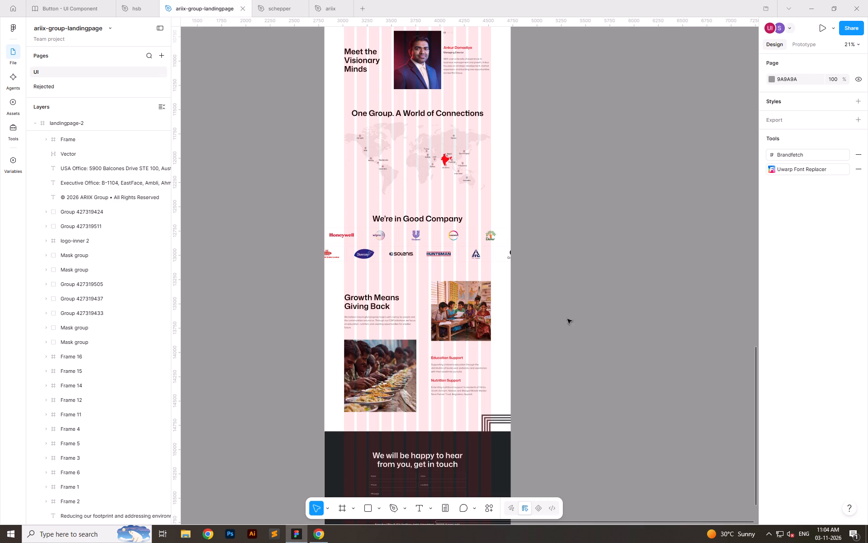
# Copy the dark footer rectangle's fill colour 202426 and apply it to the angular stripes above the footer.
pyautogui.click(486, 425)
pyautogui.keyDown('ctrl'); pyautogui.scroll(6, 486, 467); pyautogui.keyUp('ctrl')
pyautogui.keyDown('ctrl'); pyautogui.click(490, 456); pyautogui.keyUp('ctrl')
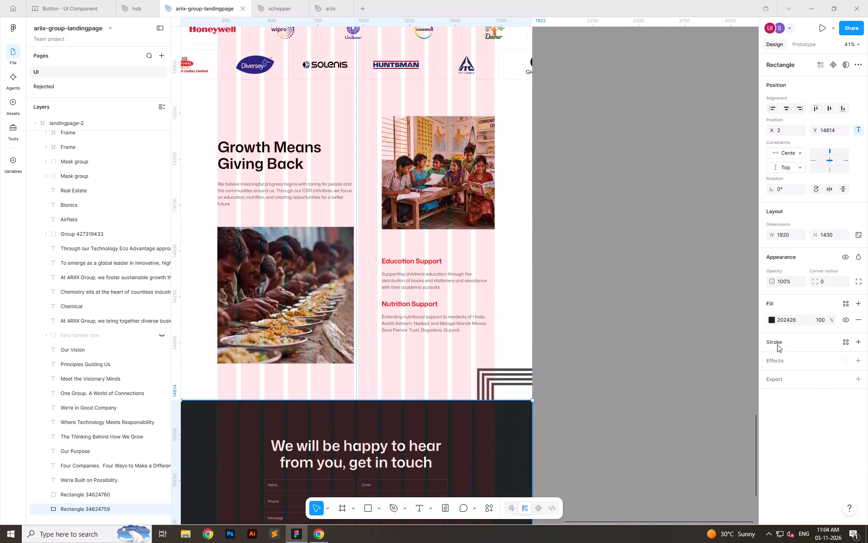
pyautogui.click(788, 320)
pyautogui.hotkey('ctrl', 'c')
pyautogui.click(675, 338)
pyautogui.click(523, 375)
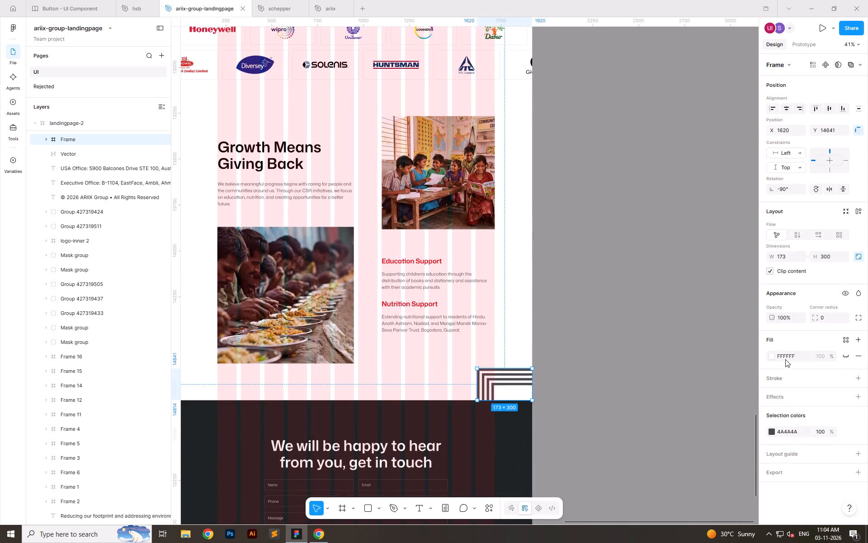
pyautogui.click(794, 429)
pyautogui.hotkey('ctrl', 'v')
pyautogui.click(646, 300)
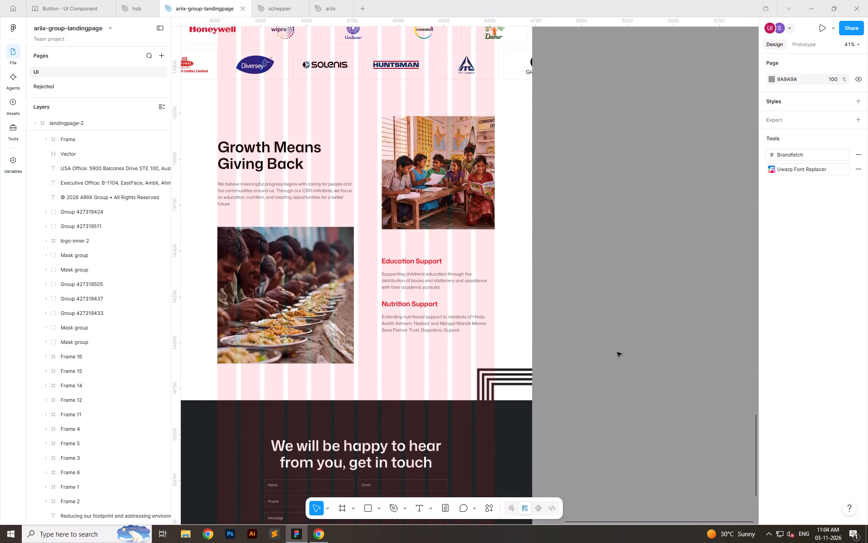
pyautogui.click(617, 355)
# Hide the layout guides and check the angular stripes up close where they meet the footer.
pyautogui.hotkey('shift', 'g')
pyautogui.keyDown('ctrl'); pyautogui.scroll(14, 473, 429); pyautogui.keyUp('ctrl')
pyautogui.click(517, 300)
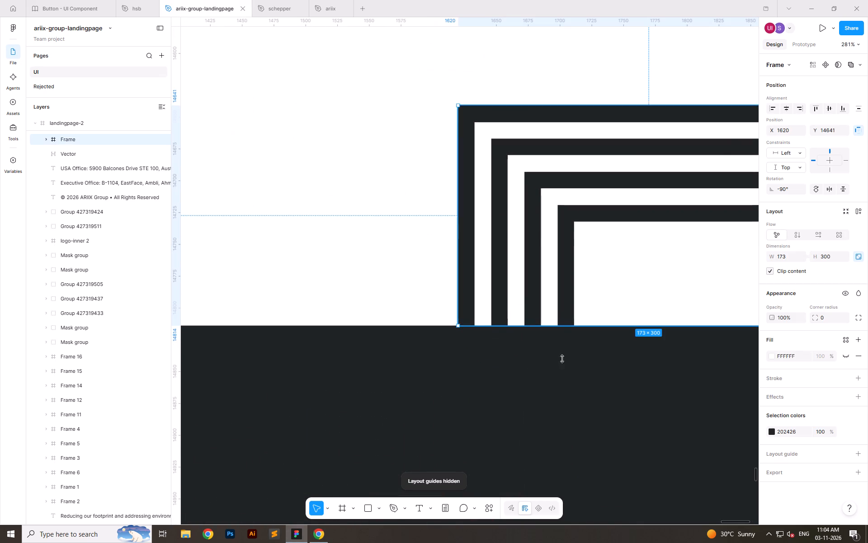
pyautogui.keyDown('ctrl'); pyautogui.scroll(-14, 512, 368); pyautogui.keyUp('ctrl')
pyautogui.click(655, 300)
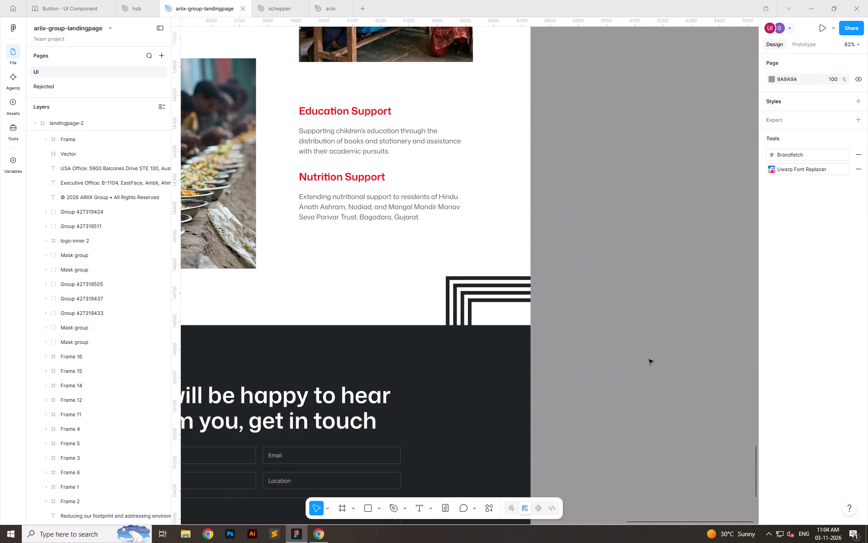
# Copy the outline colour of the footer form's Email field and apply it to the angular stripes, making them 50575A.
pyautogui.keyDown('ctrl'); pyautogui.click(389, 448); pyautogui.keyUp('ctrl')
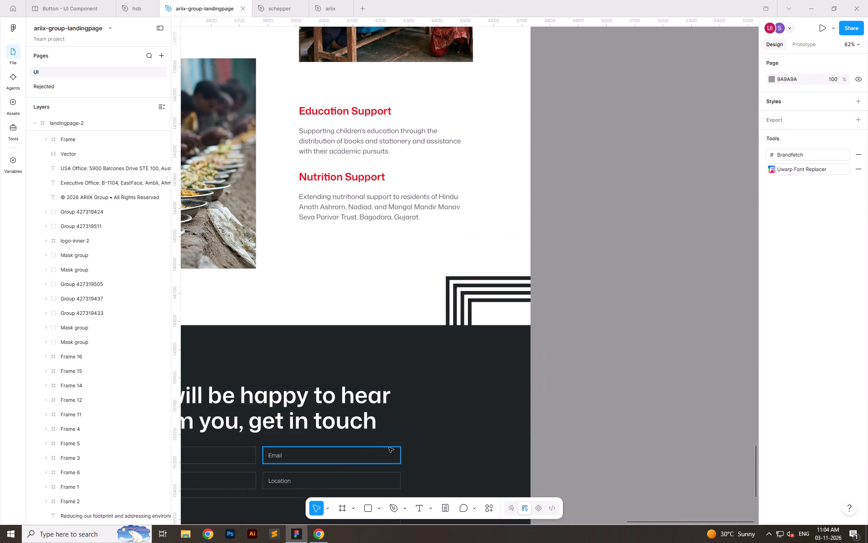
pyautogui.click(799, 337)
pyautogui.hotkey('ctrl', 'c')
pyautogui.click(672, 283)
pyautogui.click(496, 277)
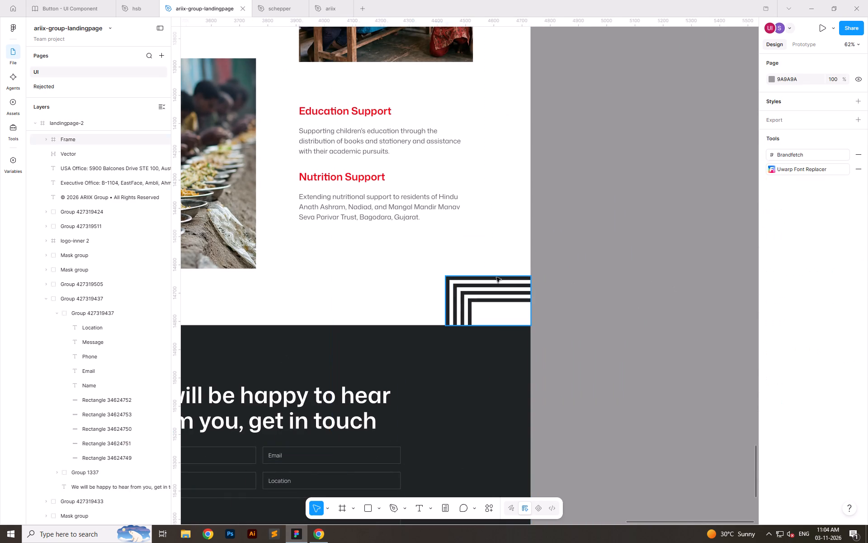
pyautogui.click(797, 430)
pyautogui.hotkey('ctrl', 'v')
pyautogui.click(625, 319)
# Review the recoloured angular stripes against the footer's form fields and the page sections above.
pyautogui.keyDown('ctrl'); pyautogui.scroll(-6, 639, 339); pyautogui.keyUp('ctrl')
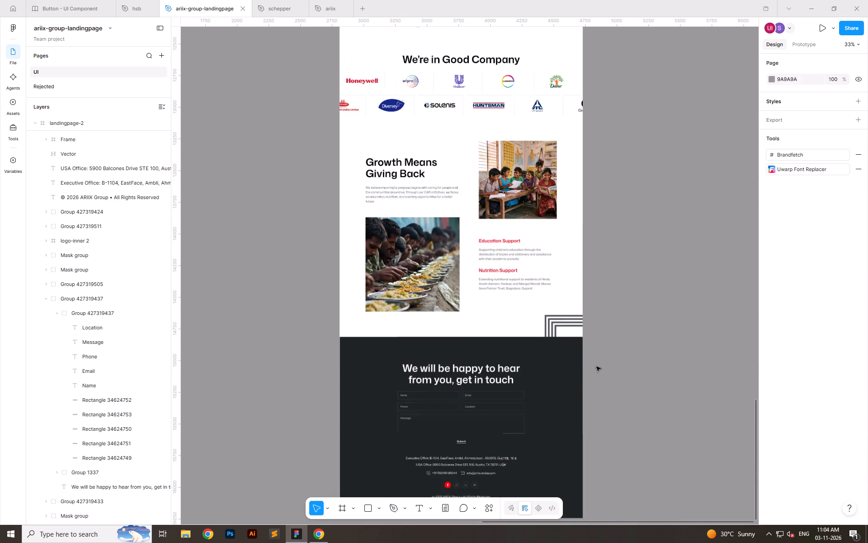
pyautogui.keyDown('ctrl'); pyautogui.scroll(12, 489, 339); pyautogui.keyUp('ctrl')
pyautogui.keyDown('ctrl'); pyautogui.scroll(-7, 423, 373); pyautogui.keyUp('ctrl')
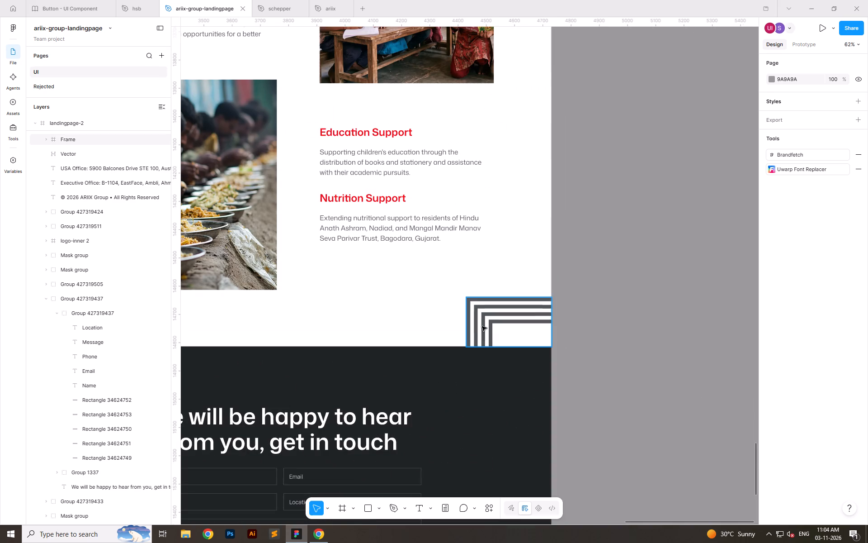
pyautogui.click(482, 326)
pyautogui.scroll(-4, 459, 330)
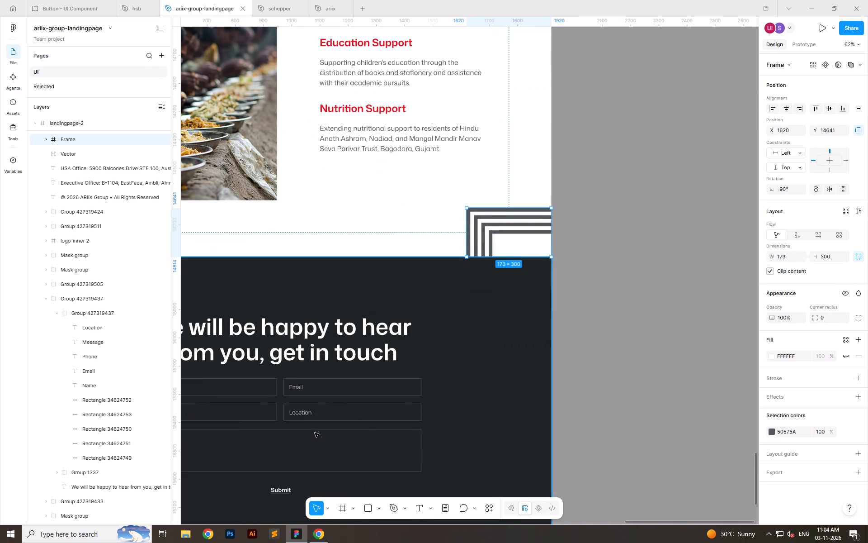
pyautogui.keyDown('ctrl'); pyautogui.click(315, 420); pyautogui.keyUp('ctrl')
pyautogui.keyDown('ctrl'); pyautogui.click(307, 414); pyautogui.keyUp('ctrl')
pyautogui.click(624, 350)
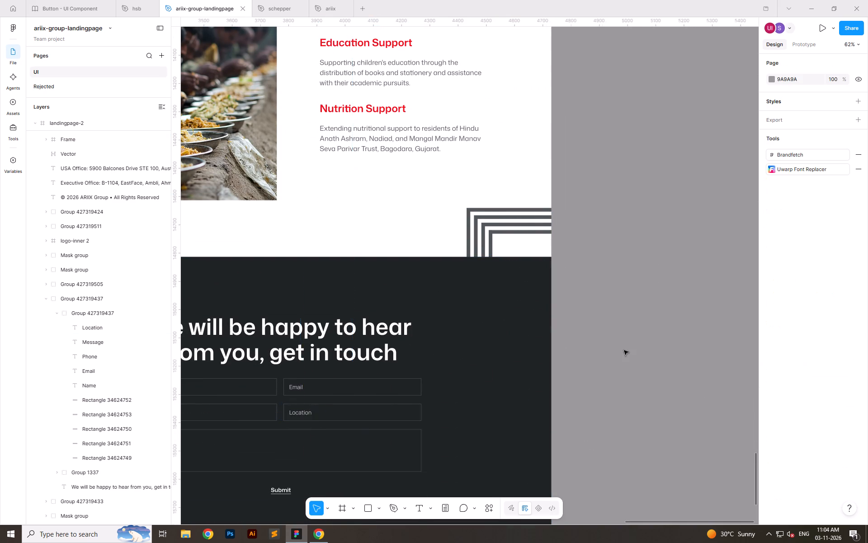
pyautogui.keyDown('ctrl'); pyautogui.scroll(-6, 563, 378); pyautogui.keyUp('ctrl')
pyautogui.keyDown('ctrl'); pyautogui.scroll(1, 538, 415); pyautogui.keyUp('ctrl')
pyautogui.keyDown('ctrl'); pyautogui.scroll(-4, 521, 427); pyautogui.keyUp('ctrl')
pyautogui.keyDown('ctrl'); pyautogui.scroll(6, 498, 76); pyautogui.keyUp('ctrl')
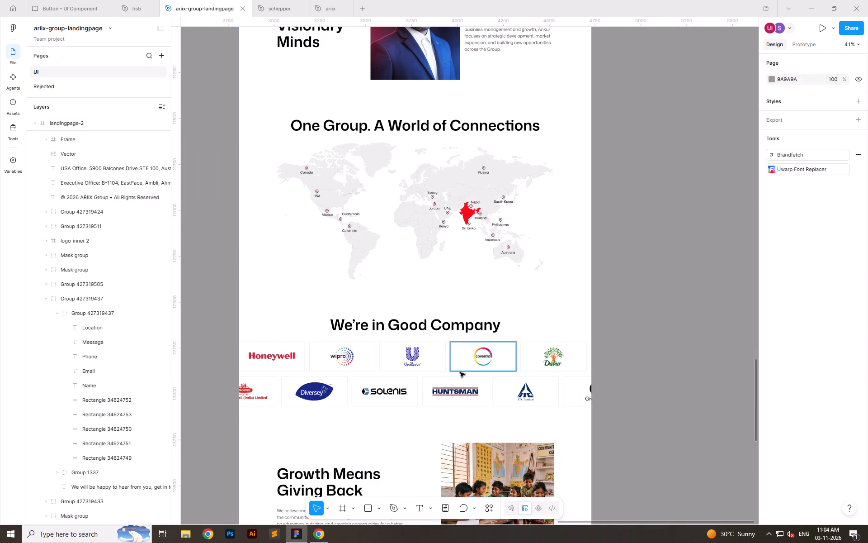
# Copy the outline colour DDDDDD of the Covestro logo card and apply it to the angular stripes above the footer.
pyautogui.keyDown('ctrl'); pyautogui.click(460, 372); pyautogui.keyUp('ctrl')
pyautogui.click(796, 338)
pyautogui.hotkey('ctrl', 'c')
pyautogui.click(700, 345)
pyautogui.scroll(-5, 510, 176)
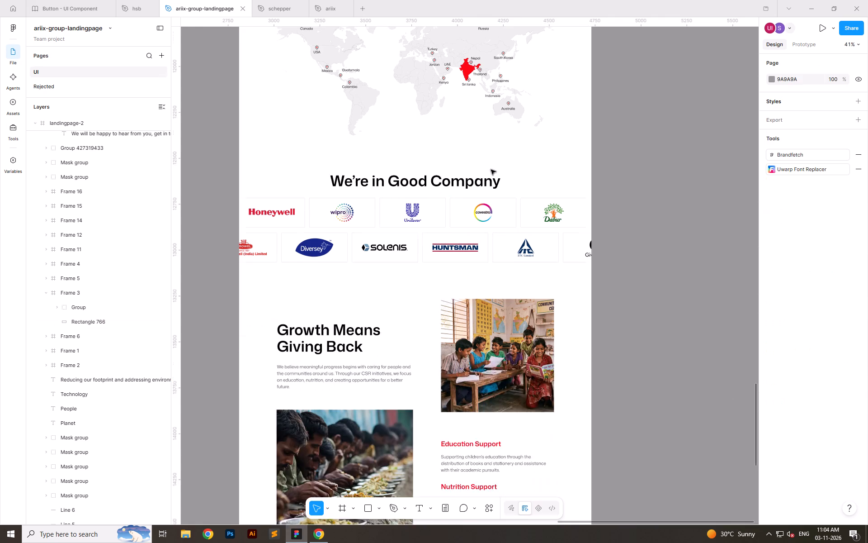
pyautogui.scroll(-10, 491, 170)
pyautogui.click(552, 433)
pyautogui.click(796, 429)
pyautogui.hotkey('ctrl', 'v')
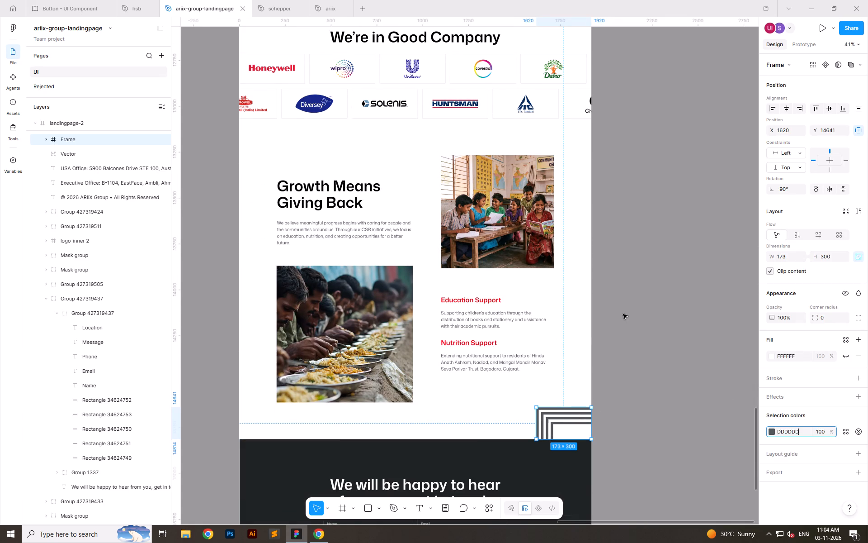
pyautogui.click(623, 314)
pyautogui.keyDown('ctrl'); pyautogui.scroll(-9, 616, 273); pyautogui.keyUp('ctrl')
pyautogui.click(630, 310)
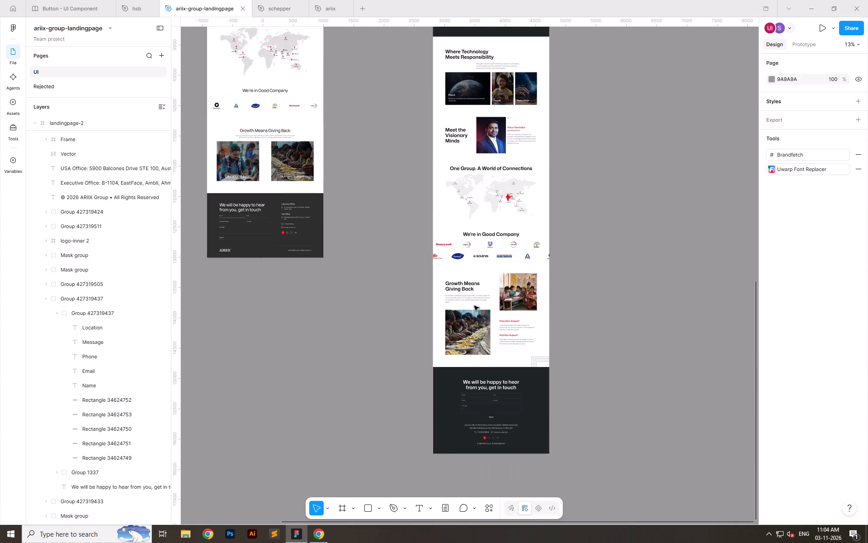
# Apply the same DDDDDD colour to the rounded stripes in the "We're Built on Possibility." section.
pyautogui.scroll(5, 474, 306)
pyautogui.scroll(11, 519, 281)
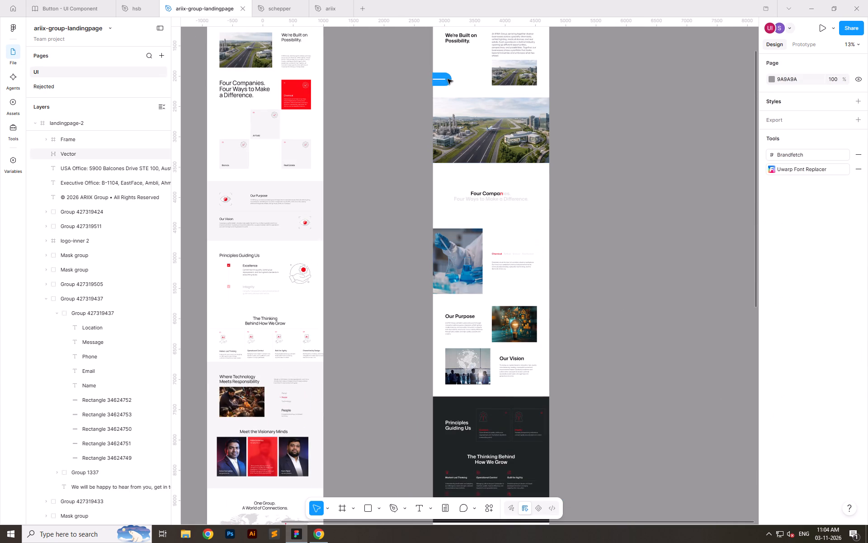
pyautogui.click(446, 79)
pyautogui.click(788, 320)
pyautogui.hotkey('ctrl', 'v')
pyautogui.click(683, 318)
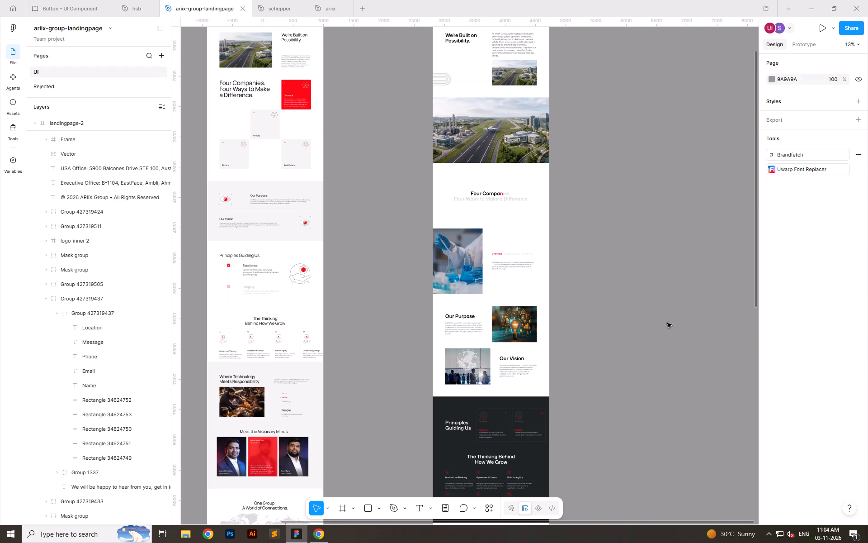
# Review the recoloured rounded stripes and the sections below them, from the airfield image to Our Purpose.
pyautogui.keyDown('ctrl'); pyautogui.scroll(-5, 472, 390); pyautogui.keyUp('ctrl')
pyautogui.keyDown('ctrl'); pyautogui.scroll(15, 513, 229); pyautogui.keyUp('ctrl')
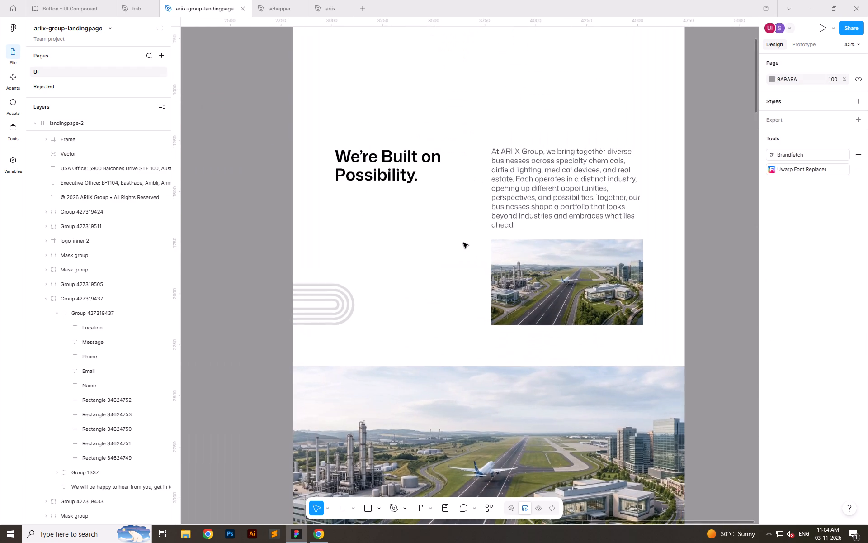
pyautogui.keyDown('ctrl'); pyautogui.scroll(-9, 367, 188); pyautogui.keyUp('ctrl')
pyautogui.keyDown('ctrl'); pyautogui.scroll(-5, 469, 228); pyautogui.keyUp('ctrl')
pyautogui.keyDown('ctrl'); pyautogui.scroll(6, 395, 427); pyautogui.keyUp('ctrl')
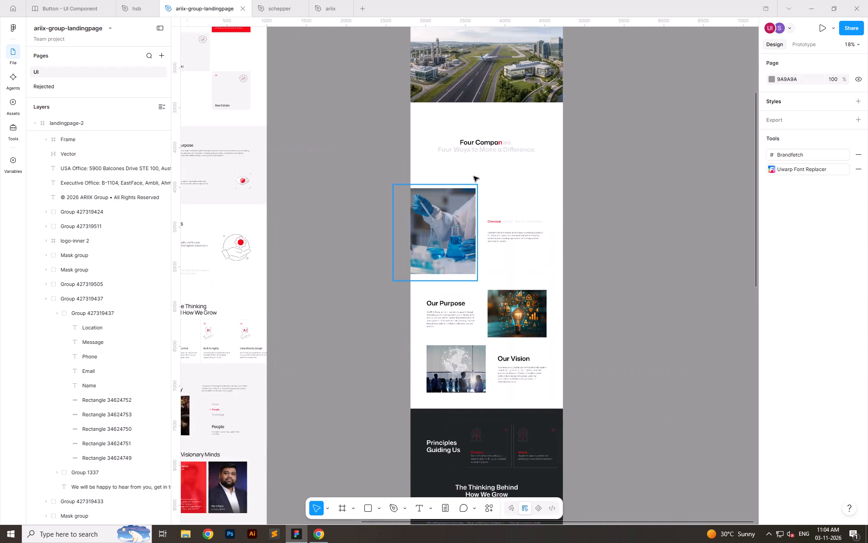
pyautogui.keyDown('ctrl'); pyautogui.scroll(5, 510, 107); pyautogui.keyUp('ctrl')
pyautogui.keyDown('ctrl'); pyautogui.scroll(-4, 495, 356); pyautogui.keyUp('ctrl')
pyautogui.keyDown('ctrl'); pyautogui.scroll(3, 461, 246); pyautogui.keyUp('ctrl')
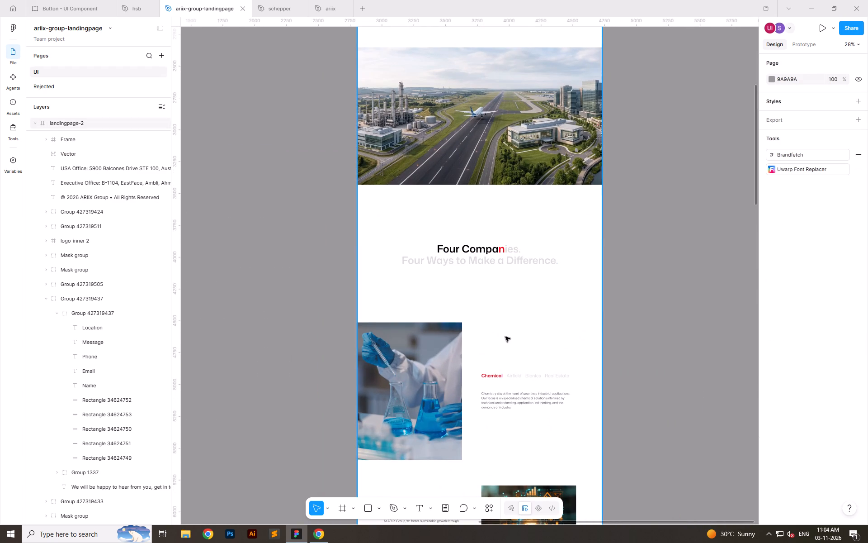
pyautogui.keyDown('ctrl'); pyautogui.scroll(-6, 491, 248); pyautogui.keyUp('ctrl')
pyautogui.keyDown('ctrl'); pyautogui.scroll(5, 501, 292); pyautogui.keyUp('ctrl')
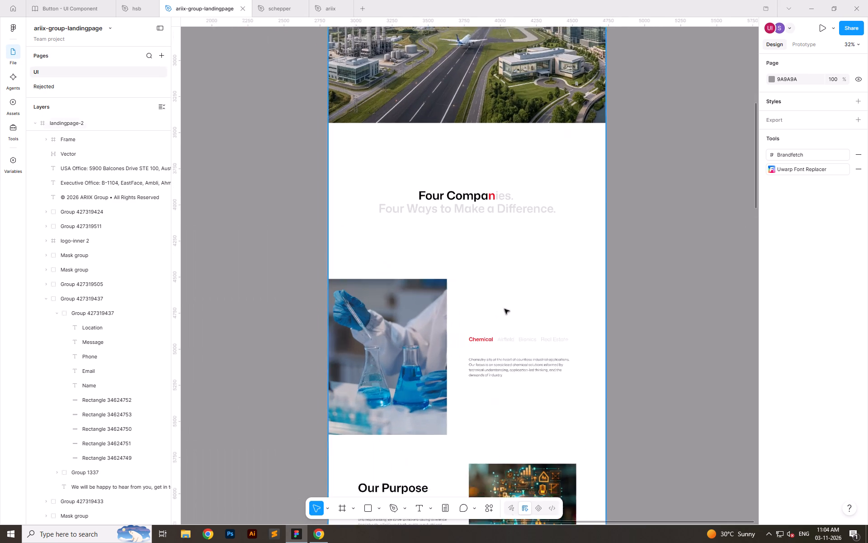
pyautogui.keyDown('ctrl'); pyautogui.scroll(2, 505, 309); pyautogui.keyUp('ctrl')
# Switch to the ARIIX Airfield website in Chrome and examine how its dark sections use the rounded stripe graphic.
pyautogui.hotkey('alt', 'Tab')
pyautogui.scroll(-12, 503, 329)
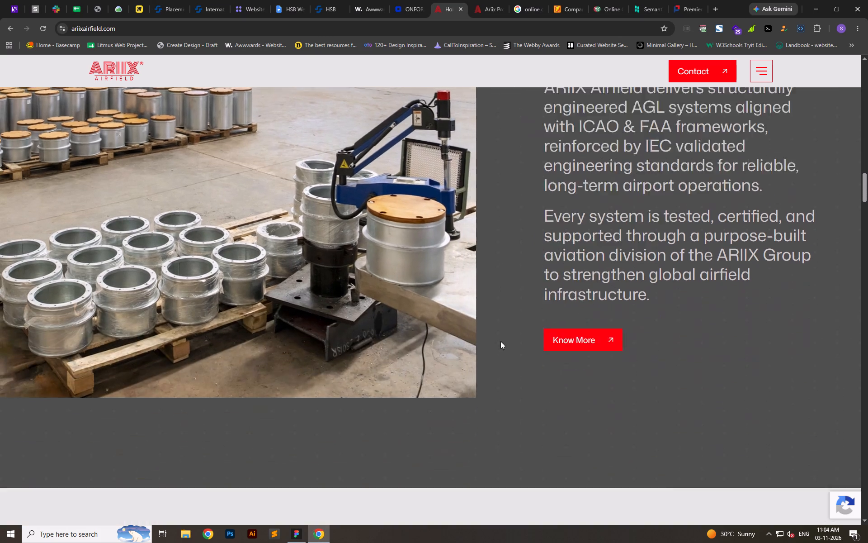
pyautogui.scroll(-15, 683, 422)
pyautogui.scroll(-4, 514, 411)
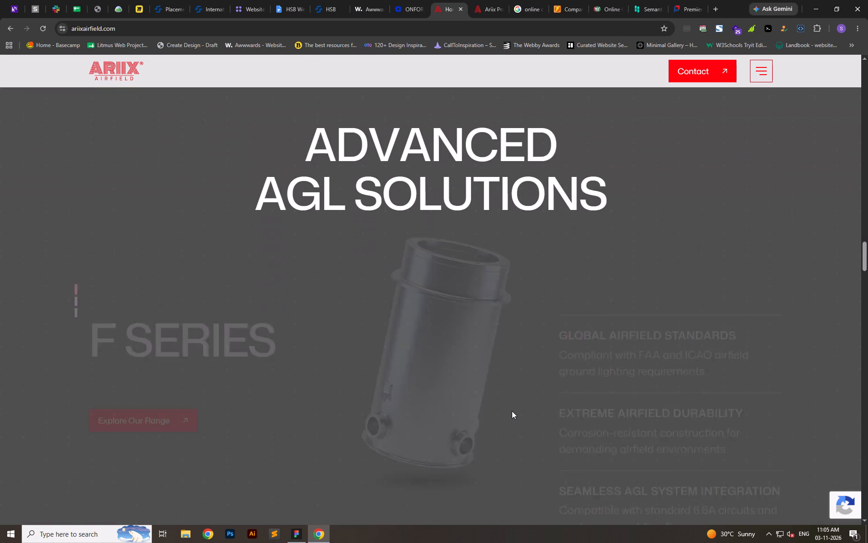
pyautogui.scroll(-6, 512, 411)
pyautogui.scroll(-20, 491, 391)
pyautogui.scroll(-1, 491, 391)
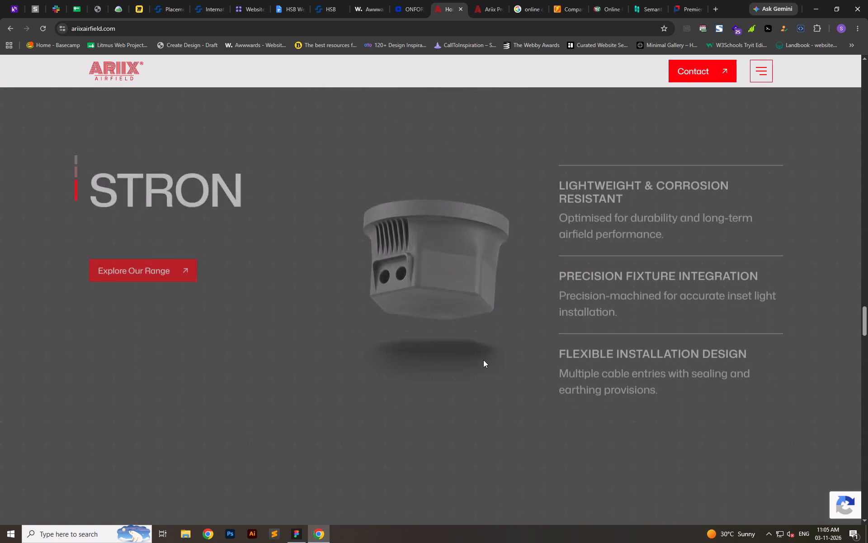
pyautogui.scroll(-12, 483, 360)
pyautogui.scroll(6, 270, 310)
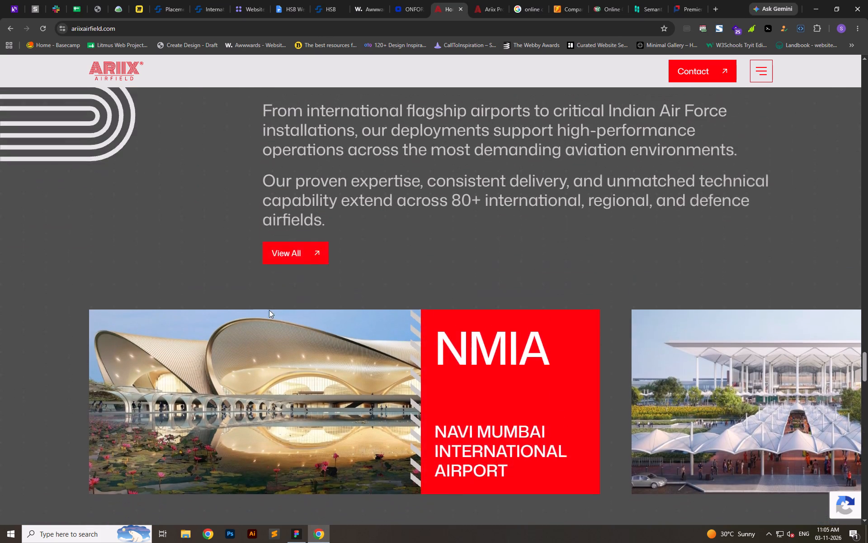
pyautogui.hotkey('alt', 'Tab')
# Back in Figma, look through the landing page from Four Companies to the world map for another stripe spot.
pyautogui.scroll(-2, 451, 252)
pyautogui.scroll(-2, 415, 248)
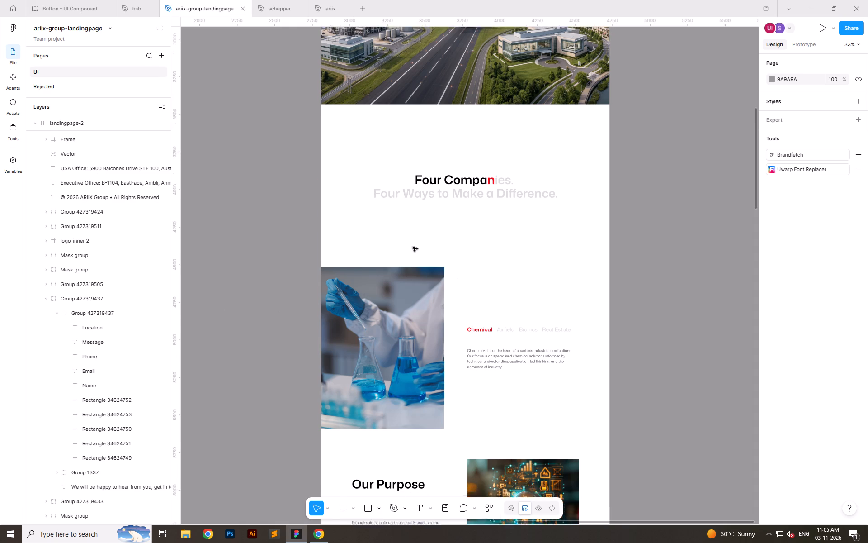
pyautogui.scroll(-15, 413, 247)
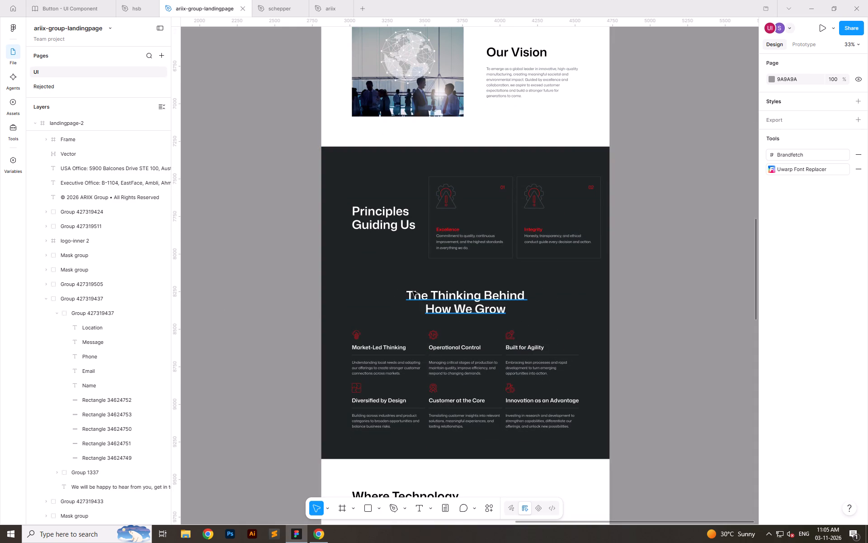
pyautogui.scroll(-5, 433, 269)
pyautogui.scroll(-7, 566, 396)
pyautogui.scroll(1, 523, 307)
pyautogui.scroll(-6, 523, 307)
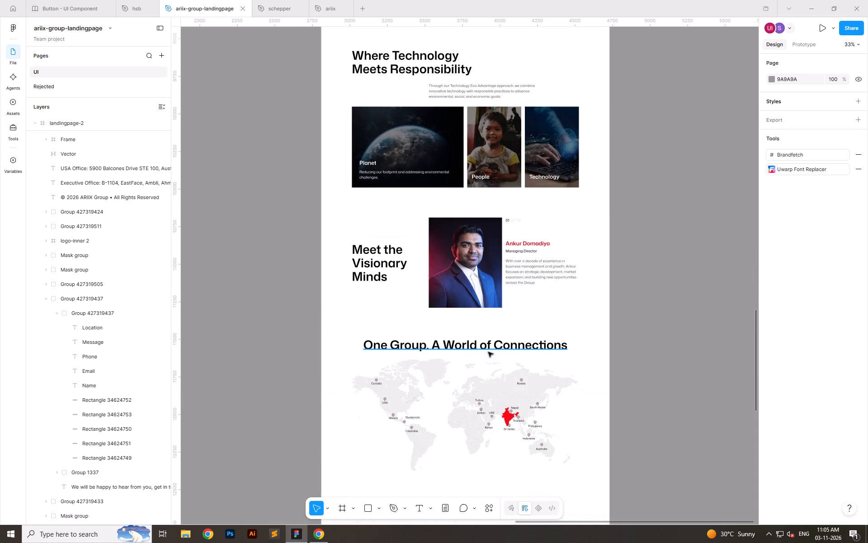
pyautogui.keyDown('ctrl'); pyautogui.scroll(-13, 485, 358); pyautogui.keyUp('ctrl')
# Copy the rounded stripes into the dark section, flush with its left edge beside the "The Thinking Behind How We Grow" heading.
pyautogui.keyDown('ctrl'); pyautogui.scroll(4, 474, 200); pyautogui.keyUp('ctrl')
pyautogui.click(438, 86)
pyautogui.hotkey('ctrl', 'c')
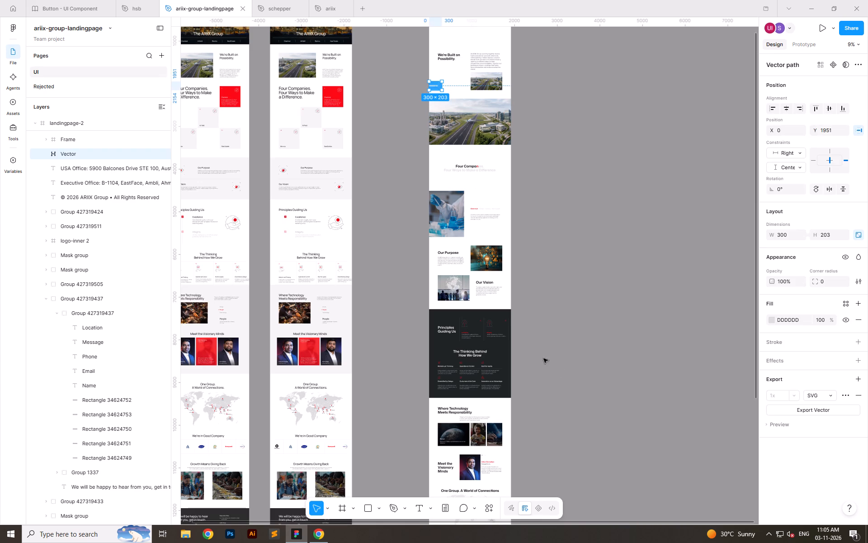
pyautogui.keyDown('ctrl'); pyautogui.scroll(13, 500, 355); pyautogui.keyUp('ctrl')
pyautogui.hotkey('ctrl', 'v')
pyautogui.moveTo(467, 271); pyautogui.dragTo(509, 350)
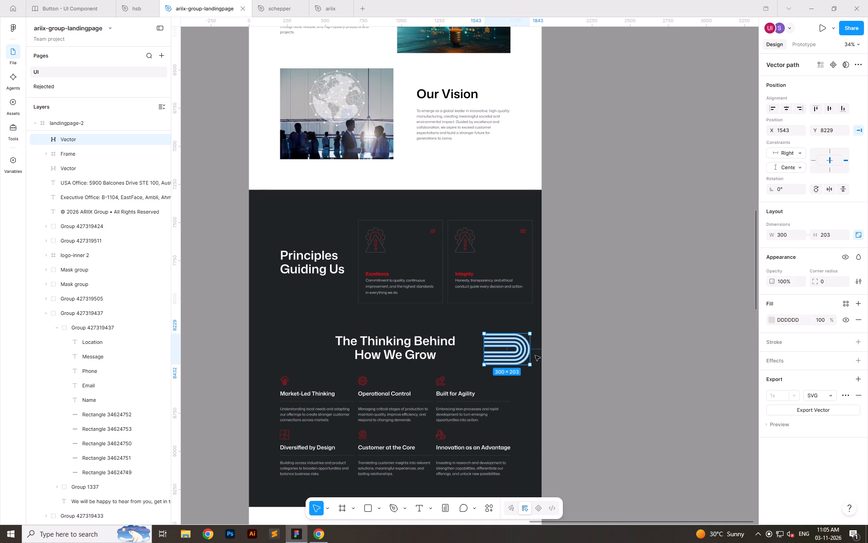
pyautogui.click(773, 109)
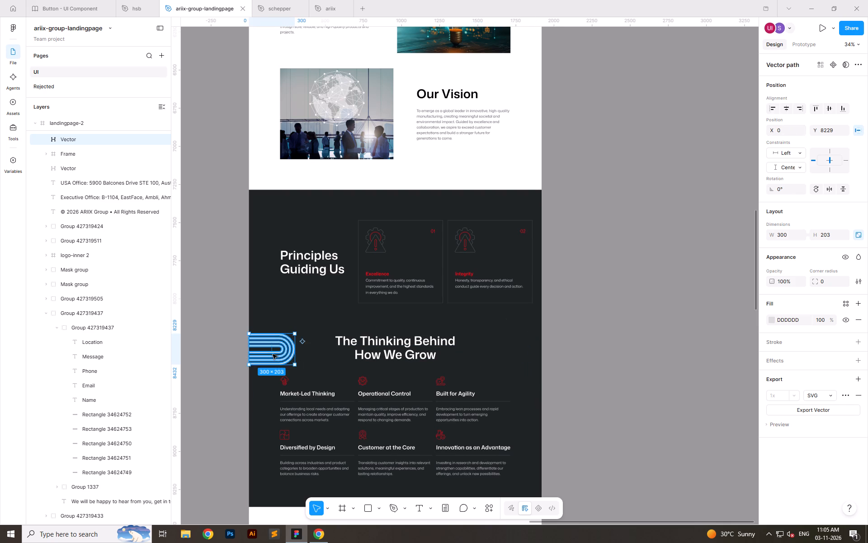
pyautogui.moveTo(273, 354); pyautogui.dragTo(274, 349)
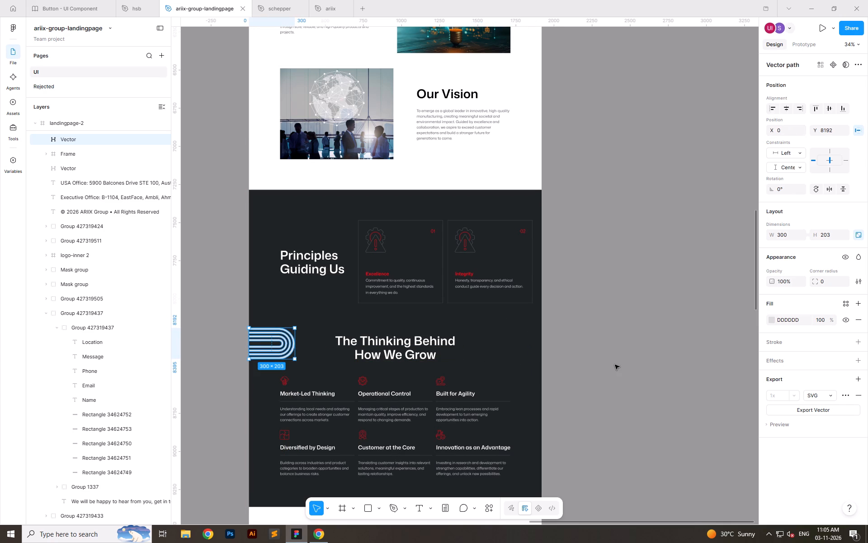
pyautogui.click(663, 371)
# Check the stripe placement on the Airfield website, and nudge the dark section's rounded stripes down to Y 8206.
pyautogui.click(257, 352)
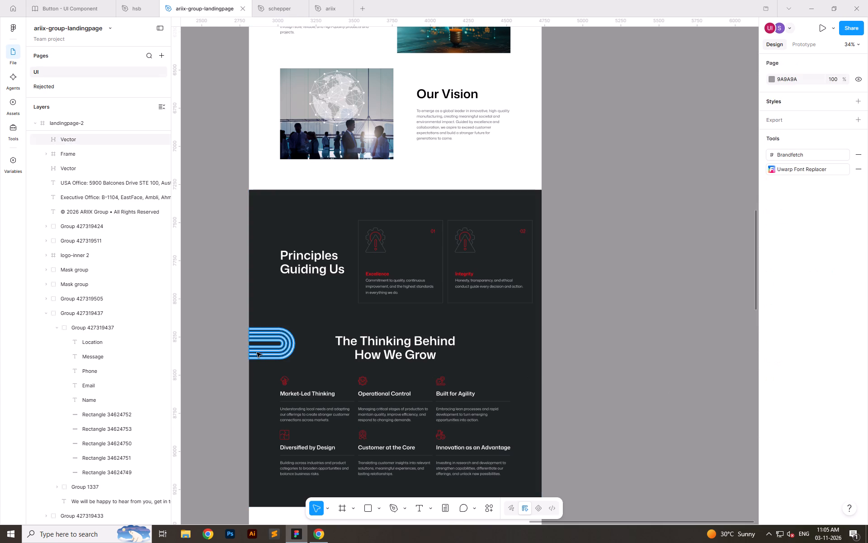
pyautogui.hotkey('alt', 'Tab')
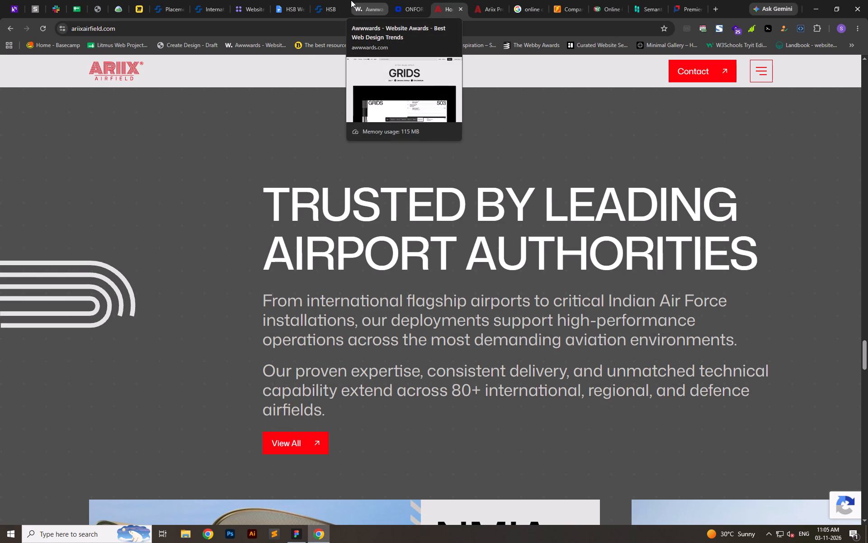
pyautogui.hotkey('alt', 'Tab')
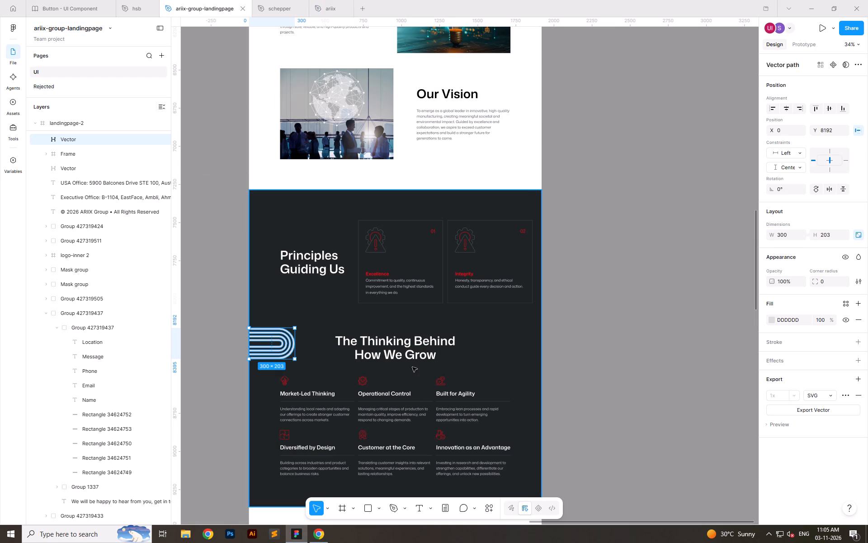
pyautogui.hotkey('alt', 'shift', 'Down')
pyautogui.hotkey('alt', 'Down')
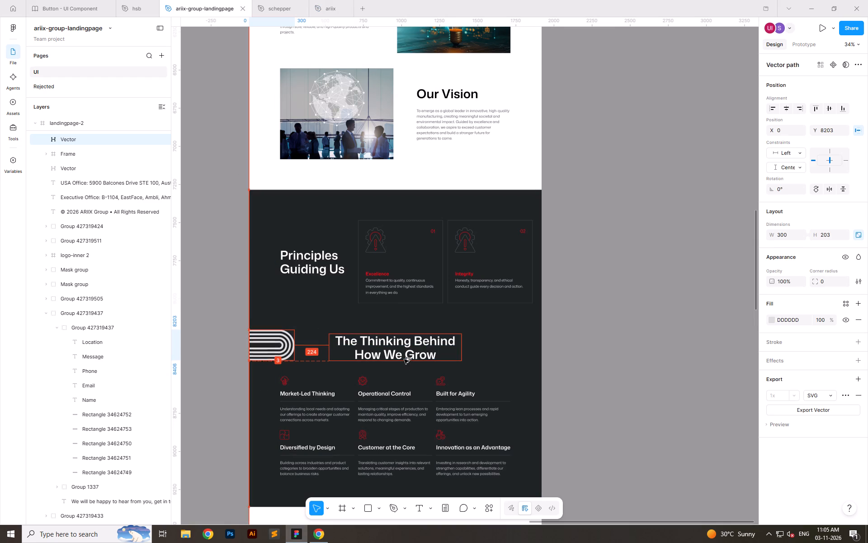
pyautogui.hotkey('alt', 'Down')
pyautogui.hotkey('alt', 'Down')
pyautogui.hotkey('alt', 'Down')
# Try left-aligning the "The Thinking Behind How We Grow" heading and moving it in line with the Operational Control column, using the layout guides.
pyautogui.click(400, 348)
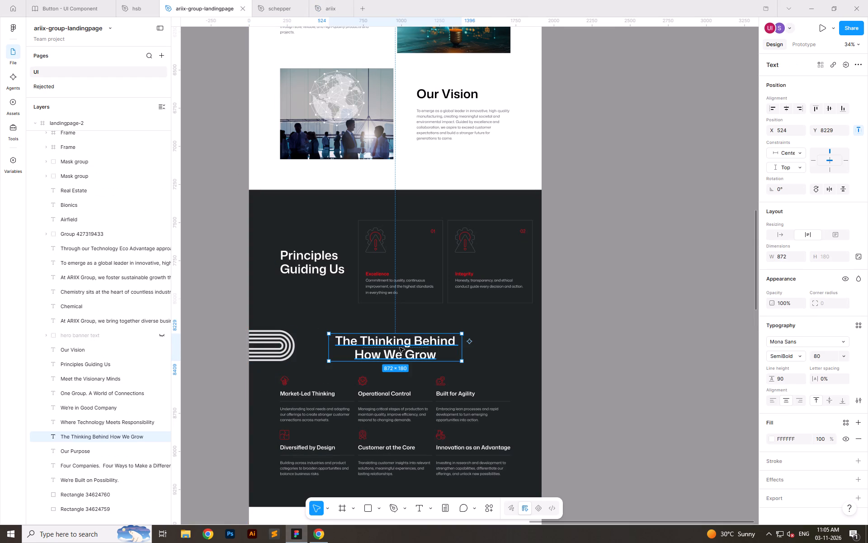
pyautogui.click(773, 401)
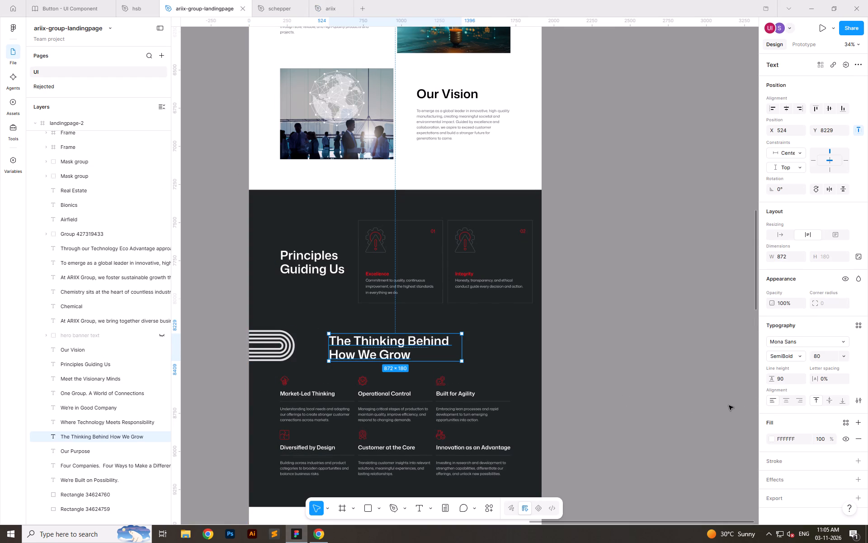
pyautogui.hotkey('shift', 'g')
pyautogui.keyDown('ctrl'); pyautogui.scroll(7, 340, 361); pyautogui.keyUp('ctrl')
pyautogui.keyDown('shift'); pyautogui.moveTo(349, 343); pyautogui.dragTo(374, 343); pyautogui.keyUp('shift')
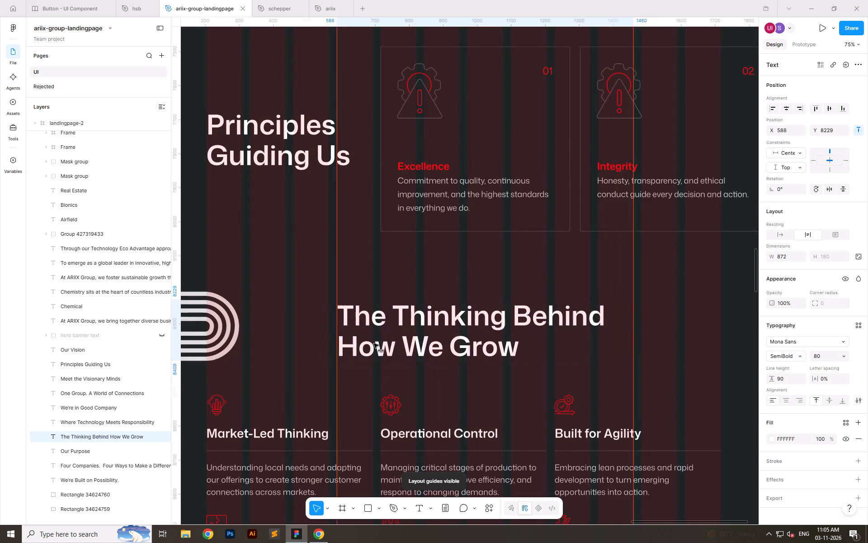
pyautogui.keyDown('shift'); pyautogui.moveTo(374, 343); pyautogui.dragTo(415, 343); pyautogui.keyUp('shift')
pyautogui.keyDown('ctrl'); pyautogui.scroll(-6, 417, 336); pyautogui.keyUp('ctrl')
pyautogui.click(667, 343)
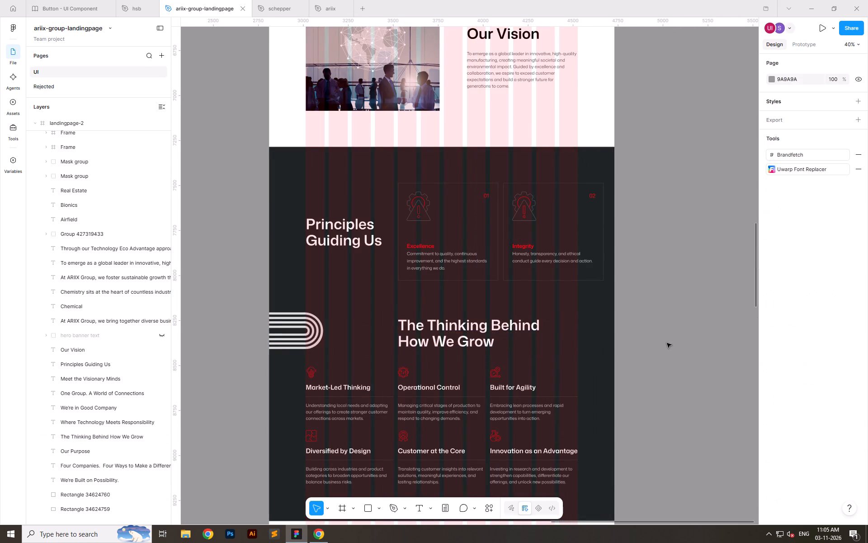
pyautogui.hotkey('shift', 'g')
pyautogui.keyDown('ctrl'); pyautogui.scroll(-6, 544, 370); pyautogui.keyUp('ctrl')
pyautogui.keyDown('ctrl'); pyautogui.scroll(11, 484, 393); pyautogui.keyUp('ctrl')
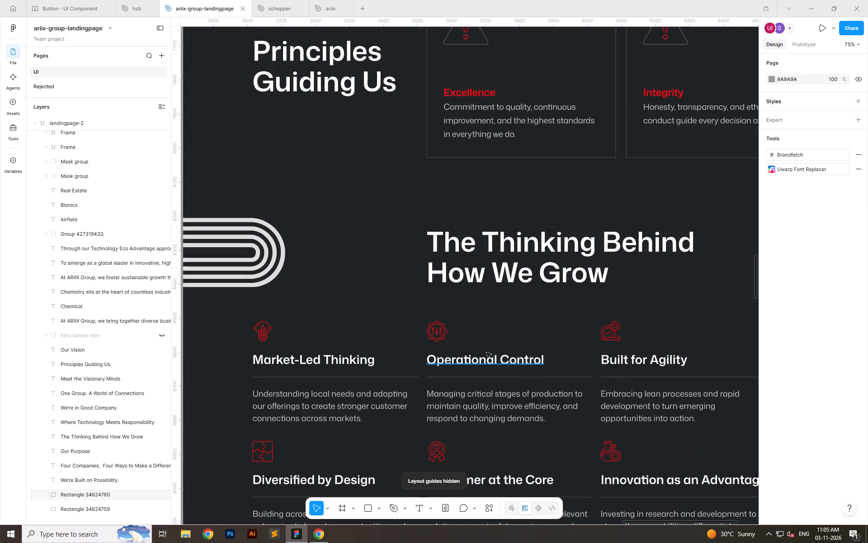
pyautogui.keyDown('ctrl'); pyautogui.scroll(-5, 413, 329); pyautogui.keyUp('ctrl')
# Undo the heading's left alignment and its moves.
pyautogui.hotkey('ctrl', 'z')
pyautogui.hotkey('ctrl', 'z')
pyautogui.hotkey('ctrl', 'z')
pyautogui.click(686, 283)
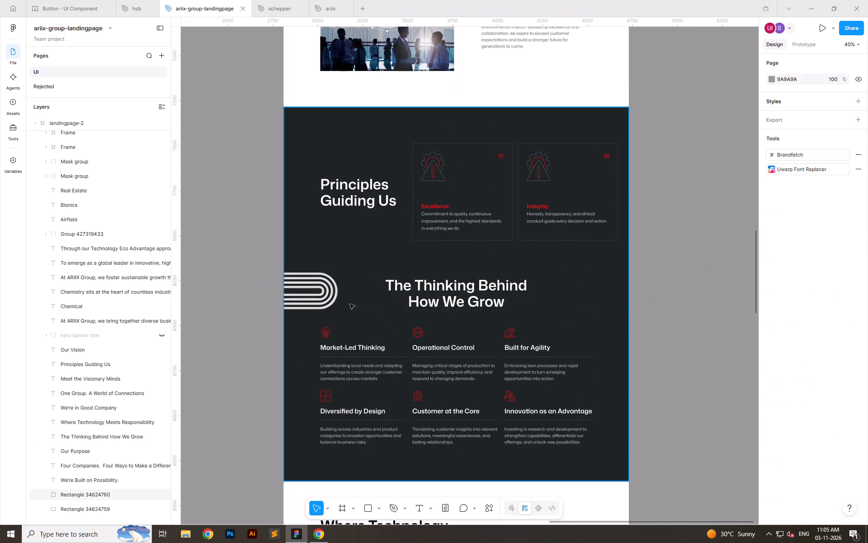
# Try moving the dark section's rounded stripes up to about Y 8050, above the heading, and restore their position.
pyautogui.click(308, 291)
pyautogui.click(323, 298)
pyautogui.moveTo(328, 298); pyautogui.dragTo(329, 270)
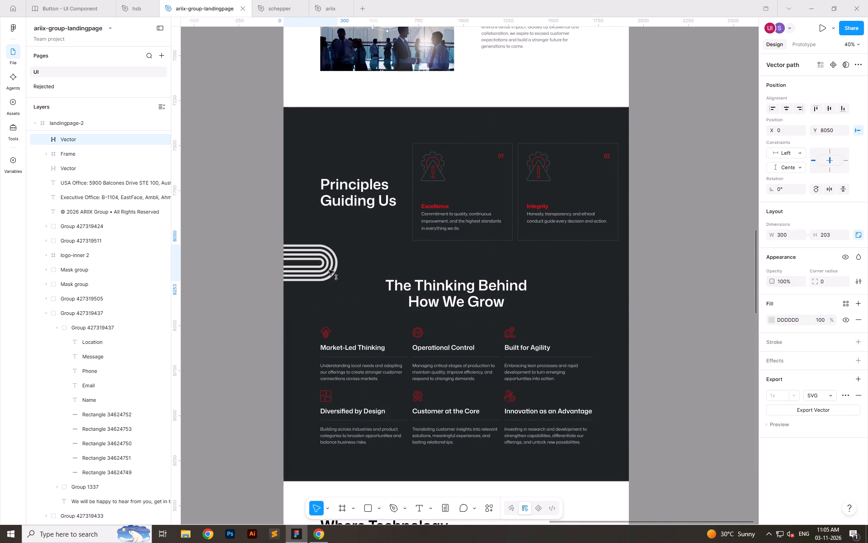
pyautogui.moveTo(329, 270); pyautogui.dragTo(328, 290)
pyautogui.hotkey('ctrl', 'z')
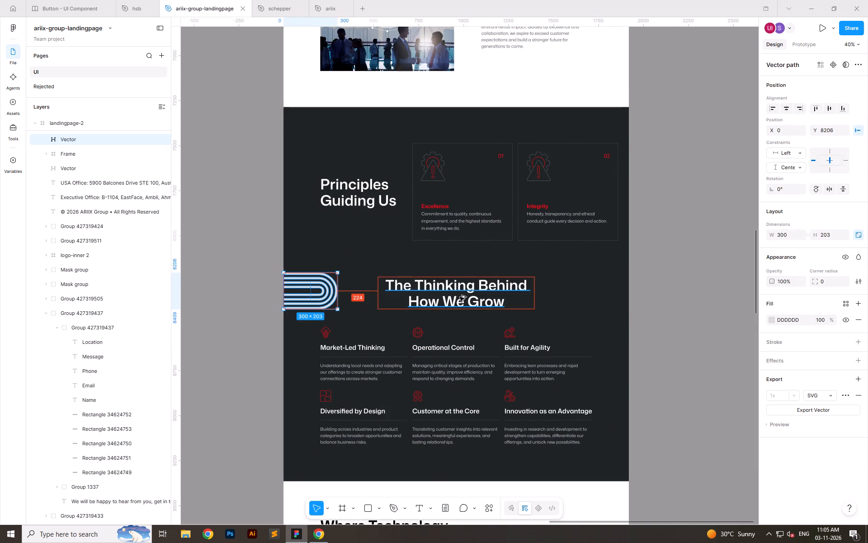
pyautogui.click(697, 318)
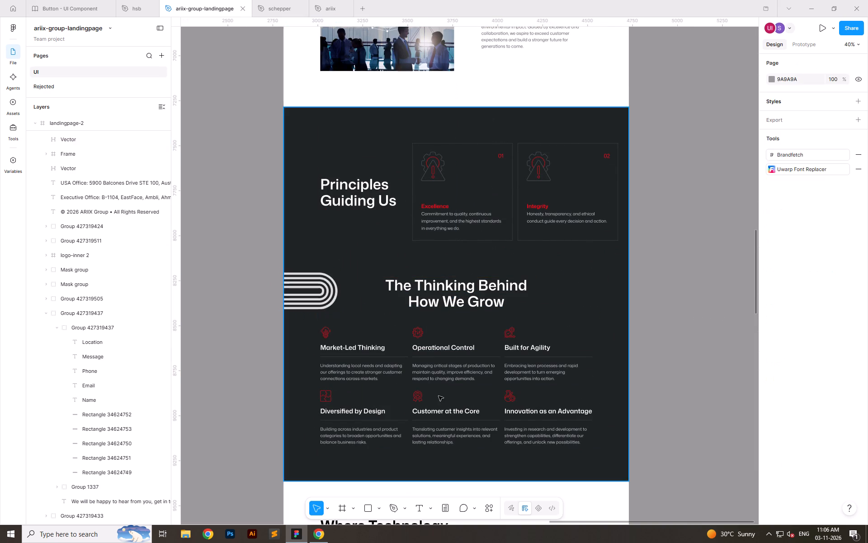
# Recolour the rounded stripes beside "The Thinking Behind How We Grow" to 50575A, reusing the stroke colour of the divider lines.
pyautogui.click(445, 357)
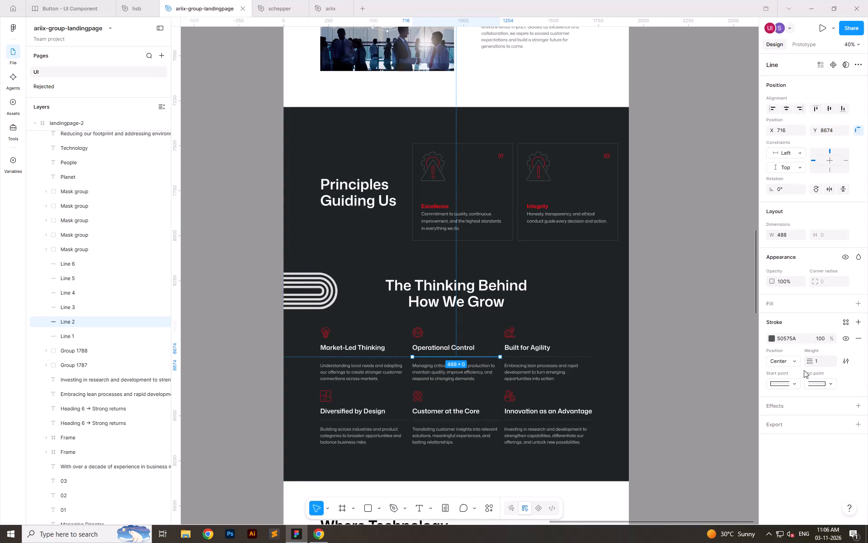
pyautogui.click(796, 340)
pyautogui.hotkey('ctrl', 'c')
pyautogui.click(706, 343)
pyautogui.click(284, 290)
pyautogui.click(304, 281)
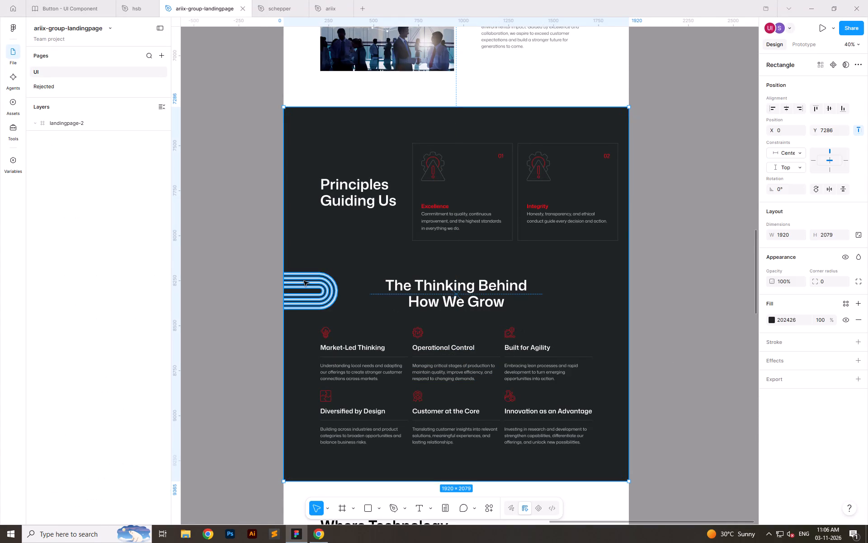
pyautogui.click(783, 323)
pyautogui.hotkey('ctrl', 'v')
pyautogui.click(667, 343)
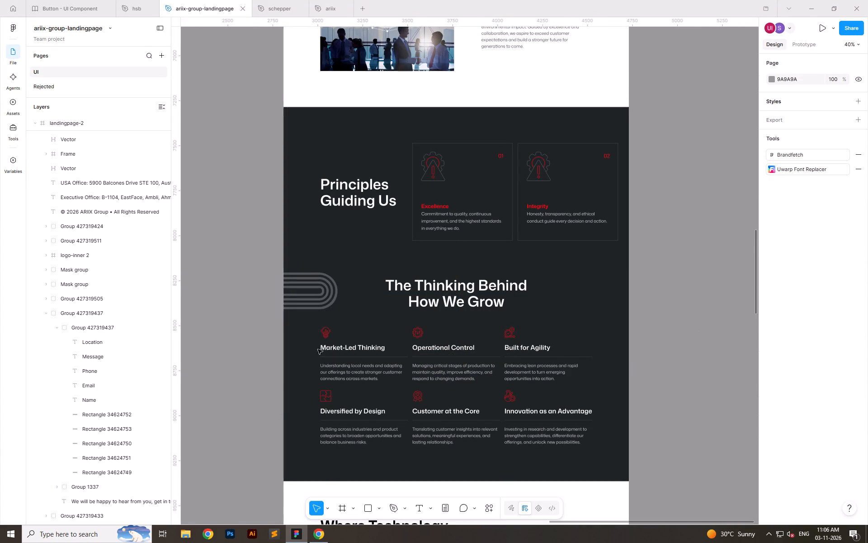
# Examine the recoloured stripes in the dark section and review the sections below for other places to use the graphic.
pyautogui.keyDown('ctrl'); pyautogui.scroll(-9, 332, 336); pyautogui.keyUp('ctrl')
pyautogui.click(569, 300)
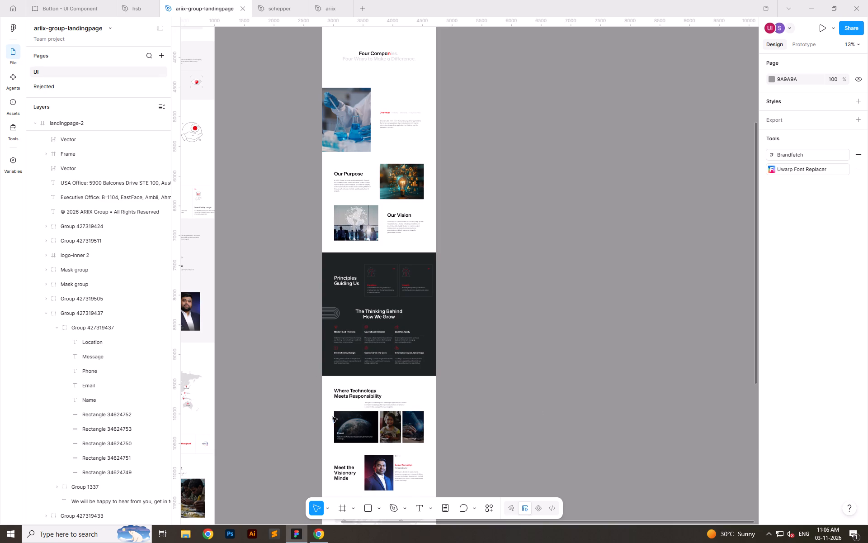
pyautogui.scroll(-3, 354, 347)
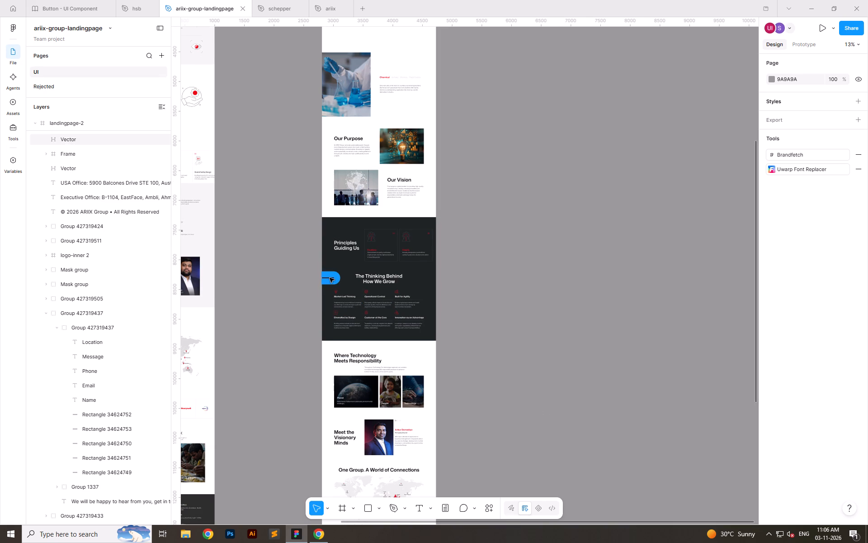
pyautogui.click(330, 278)
pyautogui.keyDown('ctrl'); pyautogui.scroll(16, 335, 270); pyautogui.keyUp('ctrl')
pyautogui.keyDown('ctrl'); pyautogui.scroll(-1, 373, 292); pyautogui.keyUp('ctrl')
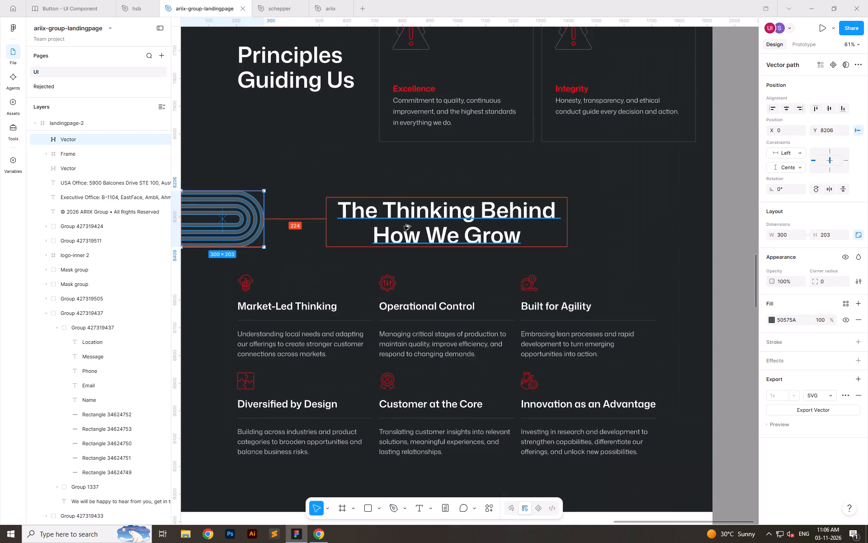
pyautogui.keyDown('ctrl'); pyautogui.scroll(-5, 402, 226); pyautogui.keyUp('ctrl')
pyautogui.click(598, 244)
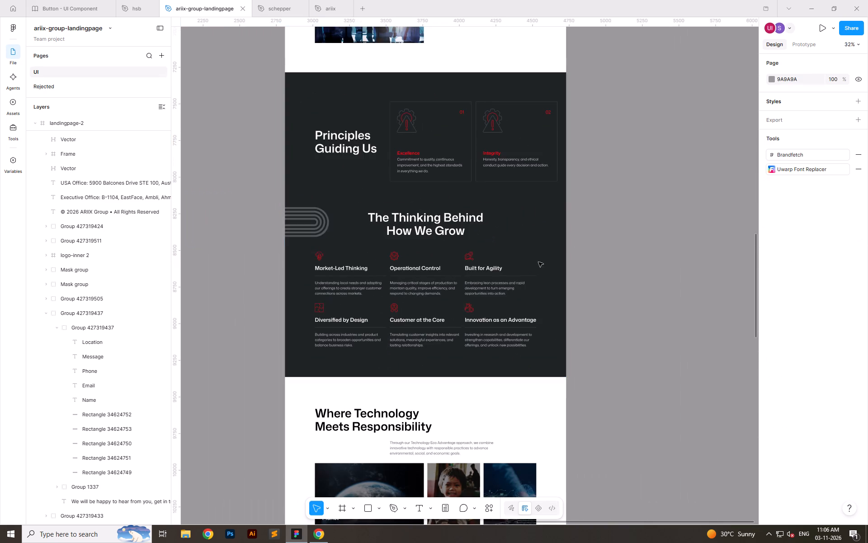
pyautogui.keyDown('ctrl'); pyautogui.scroll(-12, 473, 262); pyautogui.keyUp('ctrl')
pyautogui.click(505, 316)
pyautogui.keyDown('ctrl'); pyautogui.scroll(7, 349, 387); pyautogui.keyUp('ctrl')
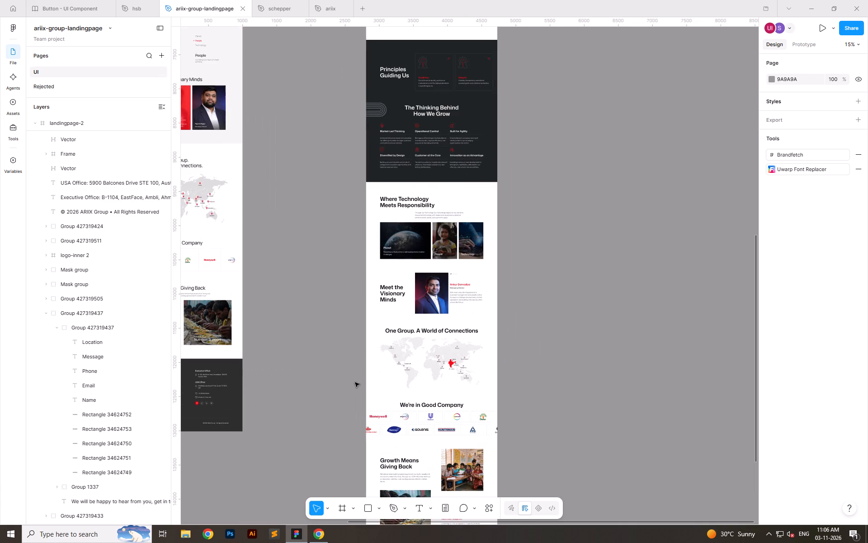
pyautogui.keyDown('ctrl'); pyautogui.scroll(7, 416, 288); pyautogui.keyUp('ctrl')
pyautogui.keyDown('ctrl'); pyautogui.scroll(-2, 414, 307); pyautogui.keyUp('ctrl')
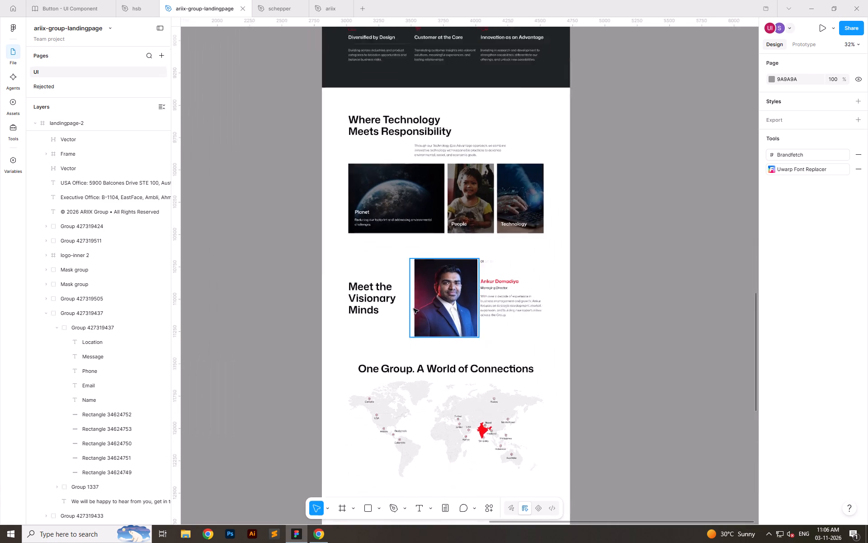
pyautogui.keyDown('ctrl'); pyautogui.scroll(-2, 414, 309); pyautogui.keyUp('ctrl')
pyautogui.keyDown('ctrl'); pyautogui.scroll(4, 411, 171); pyautogui.keyUp('ctrl')
pyautogui.keyDown('ctrl'); pyautogui.scroll(-2, 416, 254); pyautogui.keyUp('ctrl')
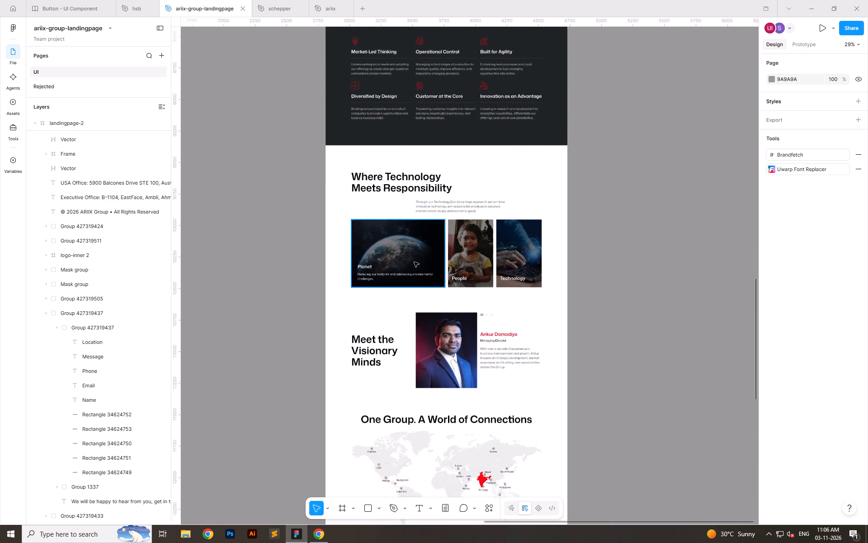
pyautogui.keyDown('ctrl'); pyautogui.scroll(-2, 414, 262); pyautogui.keyUp('ctrl')
pyautogui.keyDown('ctrl'); pyautogui.scroll(-7, 481, 348); pyautogui.keyUp('ctrl')
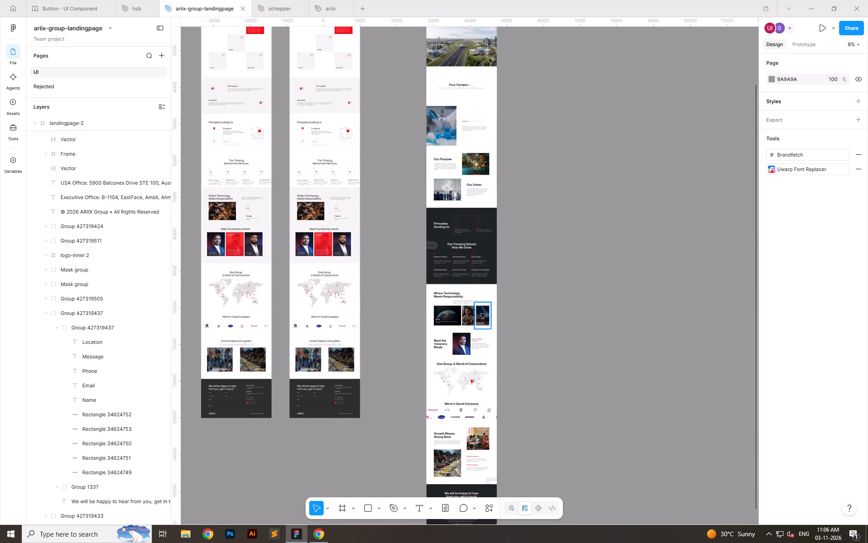
pyautogui.keyDown('ctrl'); pyautogui.scroll(4, 464, 235); pyautogui.keyUp('ctrl')
# Move the rounded stripes beside "Where Technology Meets Responsibility", flip them horizontally, and place them against the page's right edge at X 1620, Y 9542.
pyautogui.click(411, 252)
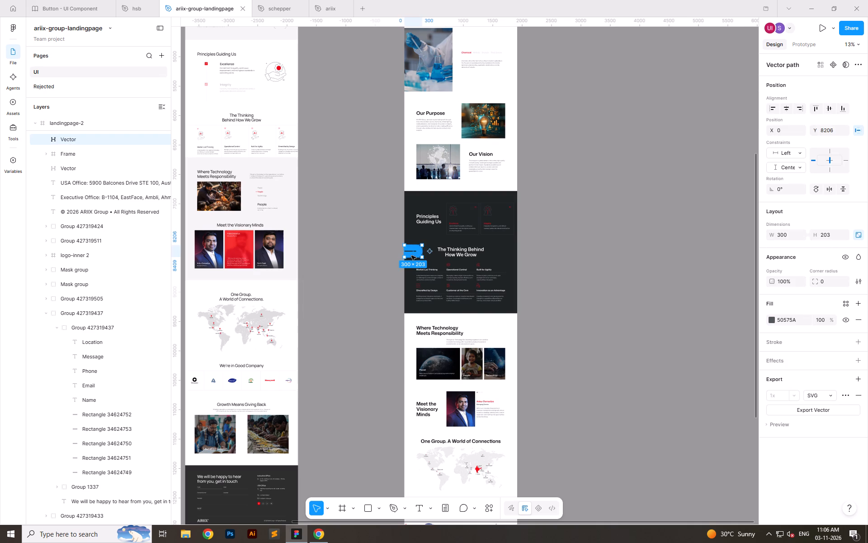
pyautogui.moveTo(411, 249); pyautogui.dragTo(499, 326)
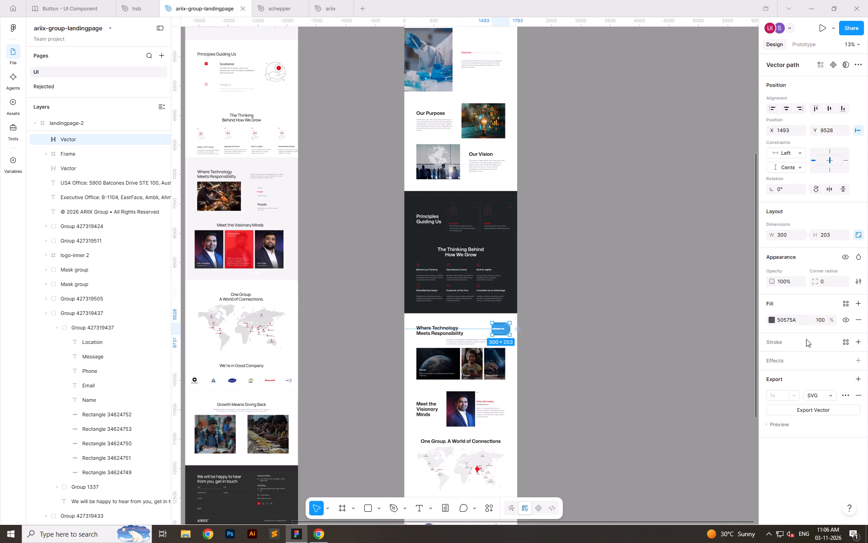
pyautogui.click(833, 191)
pyautogui.keyDown('ctrl'); pyautogui.scroll(12, 508, 338); pyautogui.keyUp('ctrl')
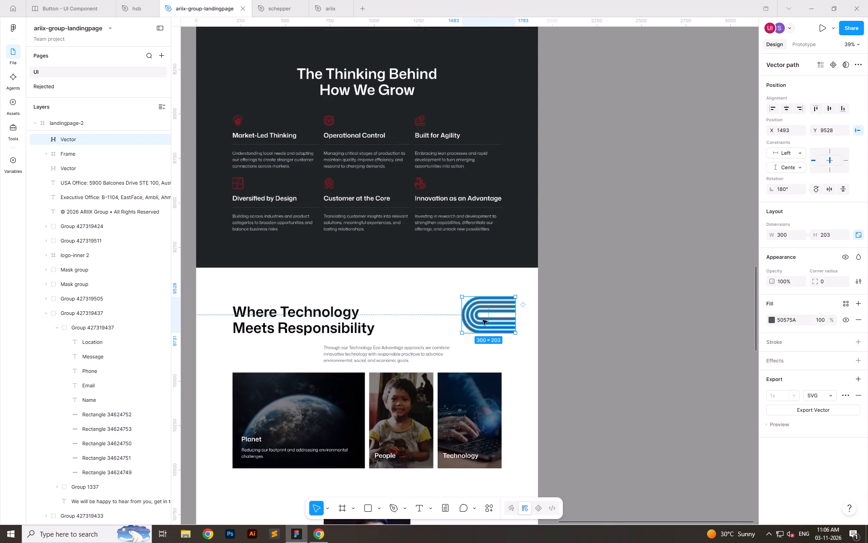
pyautogui.moveTo(483, 320); pyautogui.dragTo(506, 320)
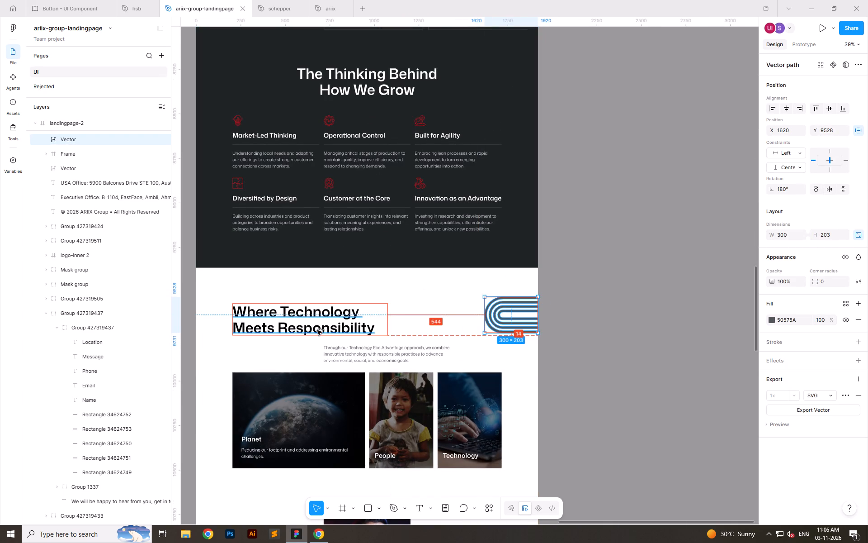
pyautogui.hotkey('alt', 'shift', 'Down')
pyautogui.hotkey('alt', 'Down')
pyautogui.hotkey('alt', 'Down')
pyautogui.hotkey('alt', 'Down')
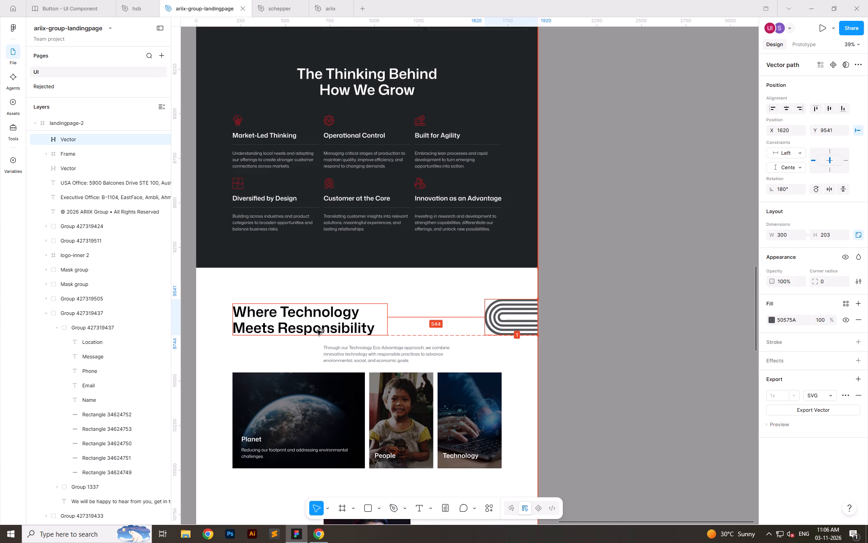
pyautogui.hotkey('alt', 'Down')
pyautogui.click(551, 319)
# Recolour the "Where Technology Meets Responsibility" stripes to DDDDDD, reusing the fill of the stripes above the runway image.
pyautogui.keyDown('ctrl'); pyautogui.scroll(-9, 423, 201); pyautogui.keyUp('ctrl')
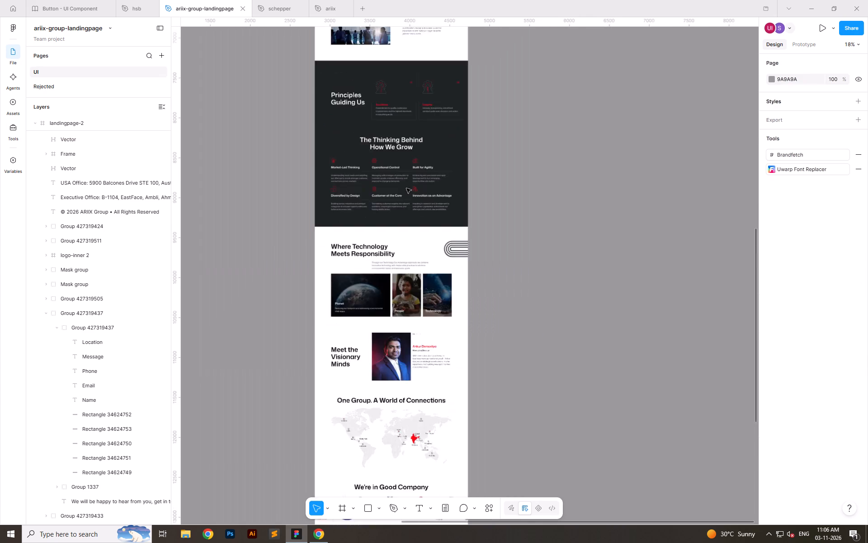
pyautogui.keyDown('ctrl'); pyautogui.scroll(-4, 406, 188); pyautogui.keyUp('ctrl')
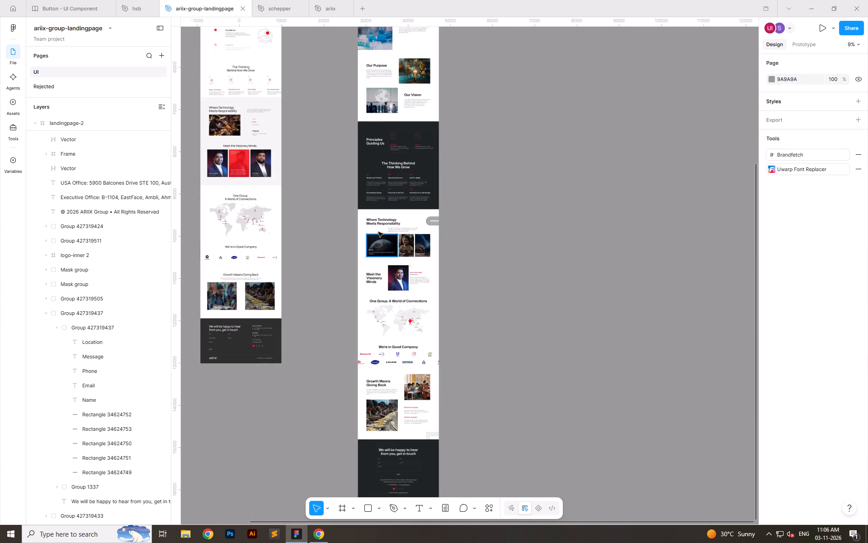
pyautogui.keyDown('ctrl'); pyautogui.scroll(5, 380, 144); pyautogui.keyUp('ctrl')
pyautogui.keyDown('ctrl'); pyautogui.scroll(-8, 391, 262); pyautogui.keyUp('ctrl')
pyautogui.keyDown('ctrl'); pyautogui.scroll(5, 387, 188); pyautogui.keyUp('ctrl')
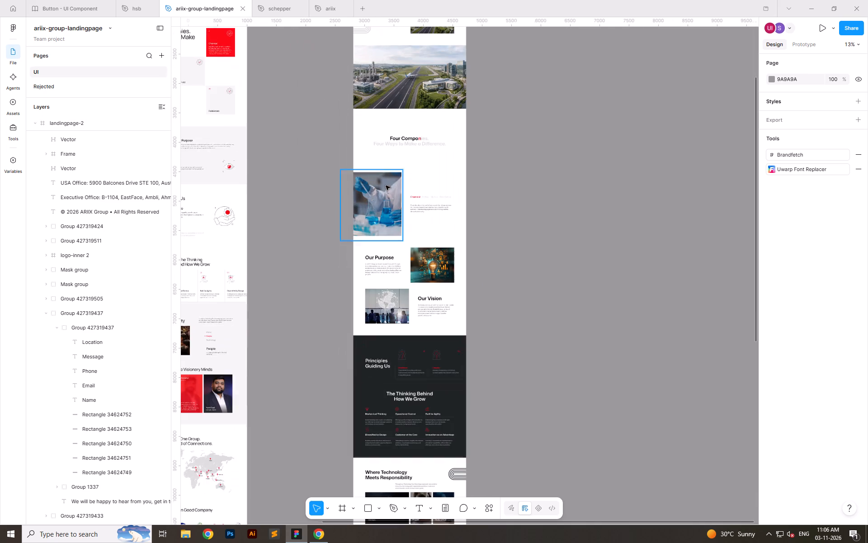
pyautogui.click(363, 33)
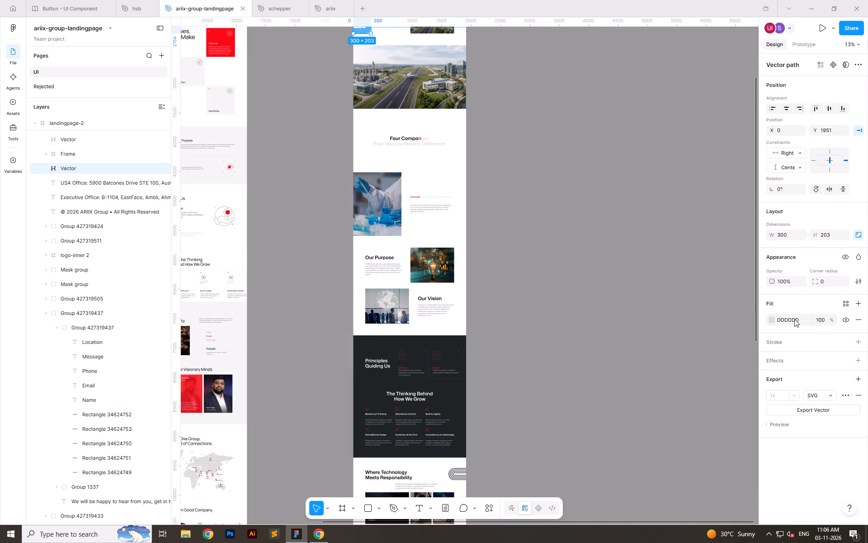
pyautogui.click(794, 319)
pyautogui.hotkey('ctrl', 'c')
pyautogui.click(644, 335)
pyautogui.click(460, 475)
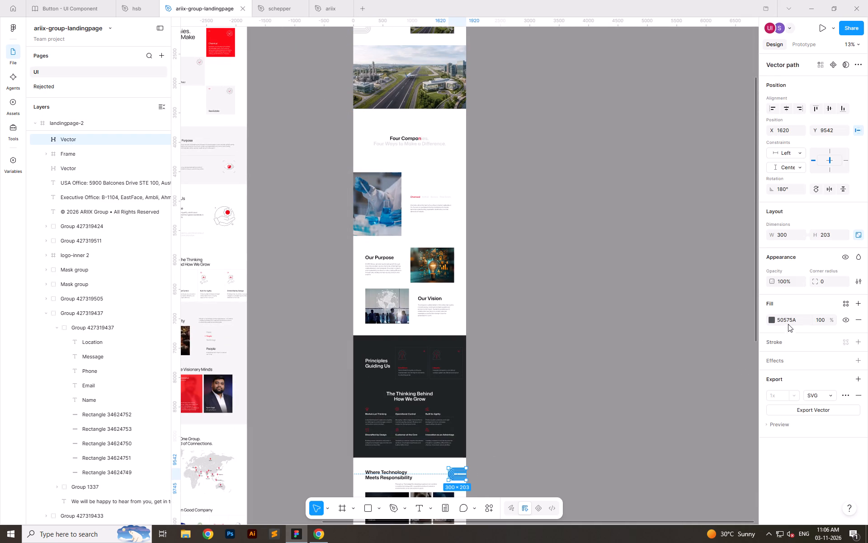
pyautogui.click(788, 321)
pyautogui.hotkey('ctrl', 'v')
pyautogui.click(669, 343)
# Duplicate the light stripes to the page's left edge, between the world map and "We're in Good Company", flipped horizontally at X 1, Y 12374.
pyautogui.keyDown('ctrl'); pyautogui.scroll(-7, 501, 198); pyautogui.keyUp('ctrl')
pyautogui.keyDown('ctrl'); pyautogui.scroll(6, 422, 384); pyautogui.keyUp('ctrl')
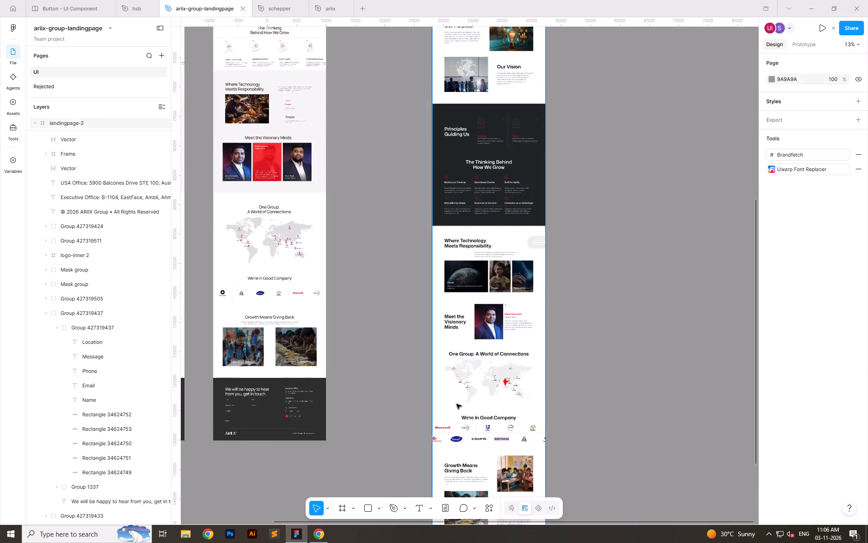
pyautogui.keyDown('ctrl'); pyautogui.scroll(-4, 439, 274); pyautogui.keyUp('ctrl')
pyautogui.keyDown('ctrl'); pyautogui.scroll(5, 457, 371); pyautogui.keyUp('ctrl')
pyautogui.keyDown('ctrl'); pyautogui.scroll(-5, 430, 325); pyautogui.keyUp('ctrl')
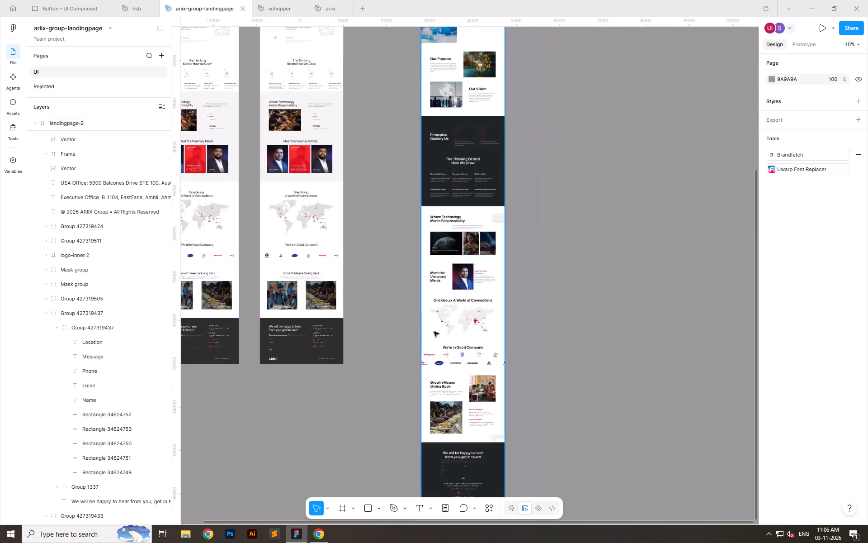
pyautogui.keyDown('ctrl'); pyautogui.scroll(6, 429, 322); pyautogui.keyUp('ctrl')
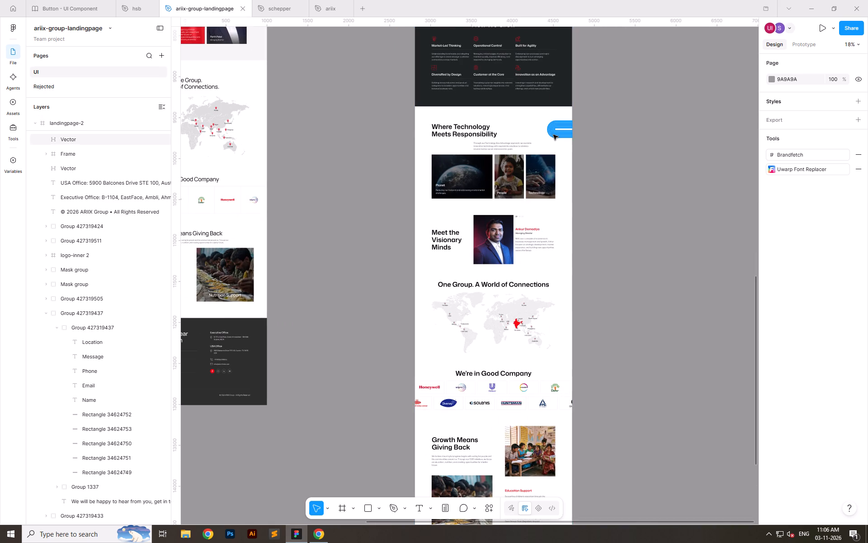
pyautogui.click(553, 135)
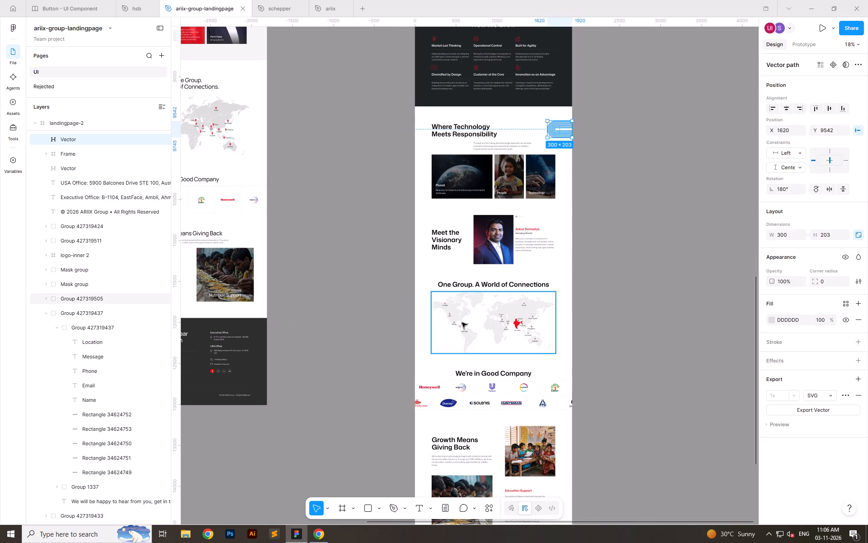
pyautogui.hotkey('ctrl', 'c')
pyautogui.click(555, 364)
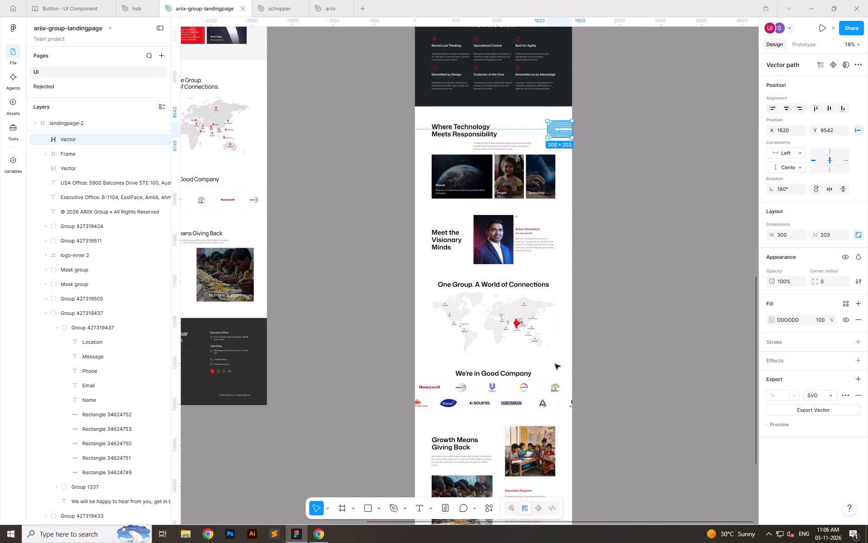
pyautogui.hotkey('ctrl', 'v')
pyautogui.moveTo(553, 131); pyautogui.dragTo(421, 353)
pyautogui.click(830, 192)
pyautogui.keyDown('ctrl'); pyautogui.scroll(12, 461, 338); pyautogui.keyUp('ctrl')
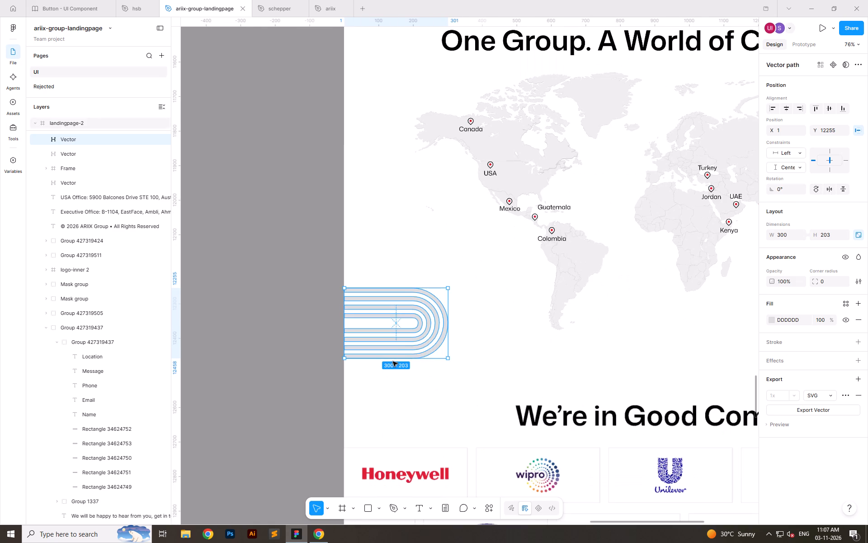
pyautogui.moveTo(391, 344); pyautogui.dragTo(390, 385)
pyautogui.keyDown('ctrl'); pyautogui.scroll(-14, 368, 284); pyautogui.keyUp('ctrl')
pyautogui.click(611, 286)
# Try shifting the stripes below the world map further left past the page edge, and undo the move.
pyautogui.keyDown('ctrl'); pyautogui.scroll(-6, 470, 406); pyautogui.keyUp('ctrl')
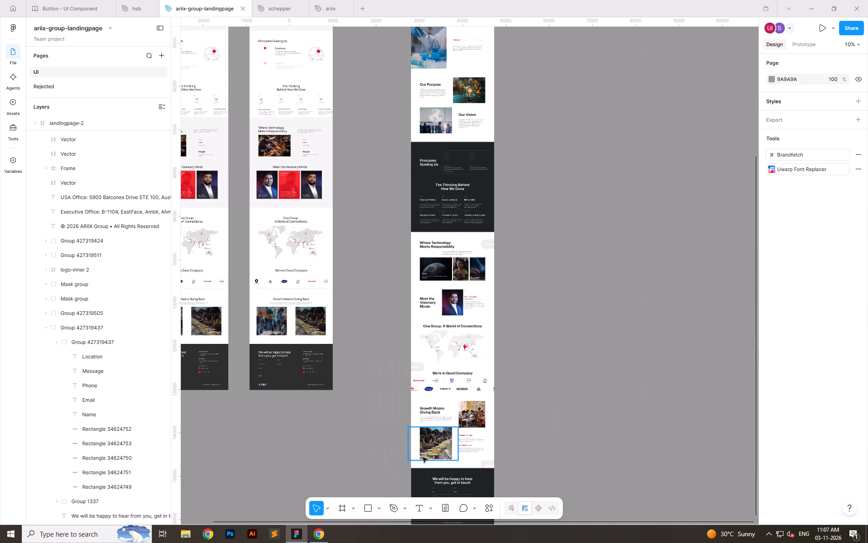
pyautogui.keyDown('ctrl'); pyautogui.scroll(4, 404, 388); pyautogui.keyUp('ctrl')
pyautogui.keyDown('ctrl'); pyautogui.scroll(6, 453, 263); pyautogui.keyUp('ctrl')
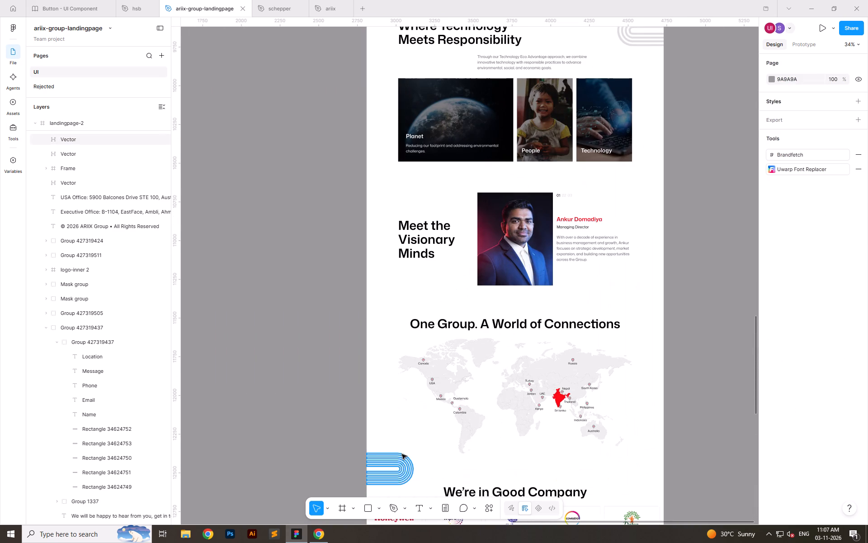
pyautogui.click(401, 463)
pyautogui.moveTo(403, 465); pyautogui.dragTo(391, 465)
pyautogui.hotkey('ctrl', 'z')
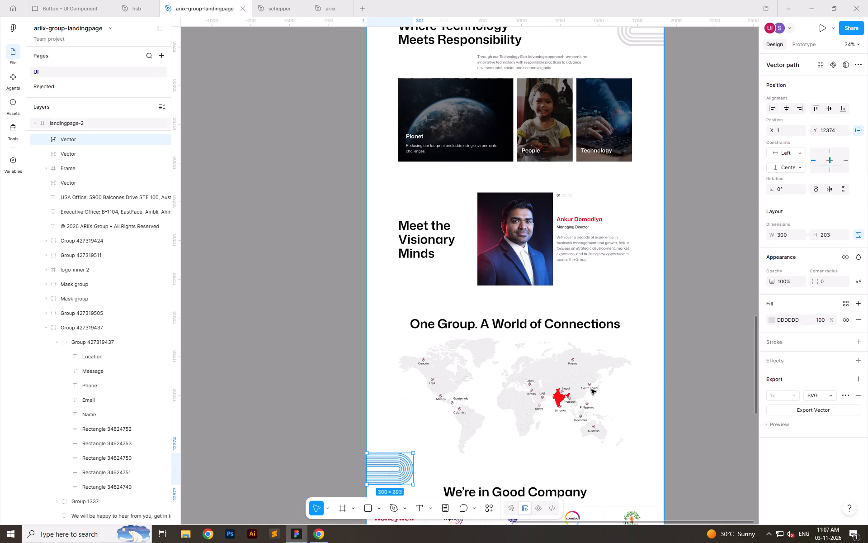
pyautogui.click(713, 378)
# Review the stripe placement across the whole landing page, from the footer up to the "Four Companies" section.
pyautogui.keyDown('ctrl'); pyautogui.scroll(-6, 566, 409); pyautogui.keyUp('ctrl')
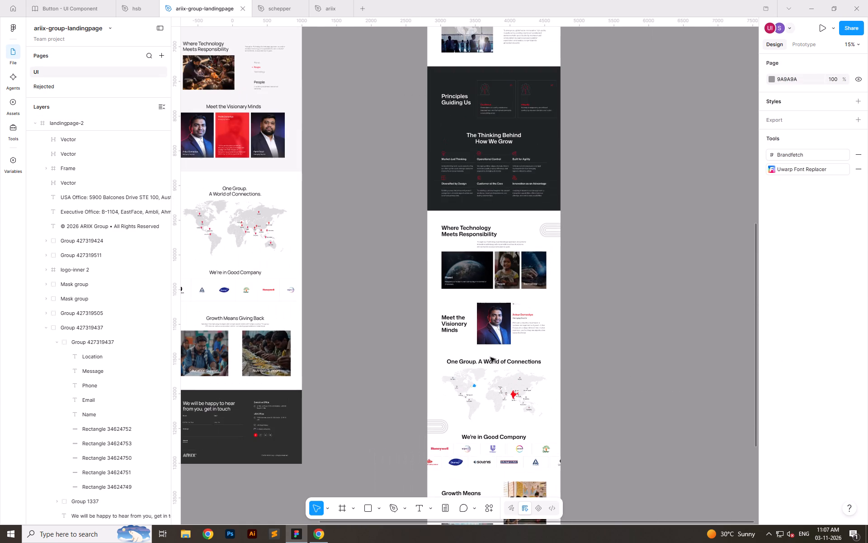
pyautogui.scroll(-4, 462, 274)
pyautogui.keyDown('ctrl'); pyautogui.scroll(-4, 419, 324); pyautogui.keyUp('ctrl')
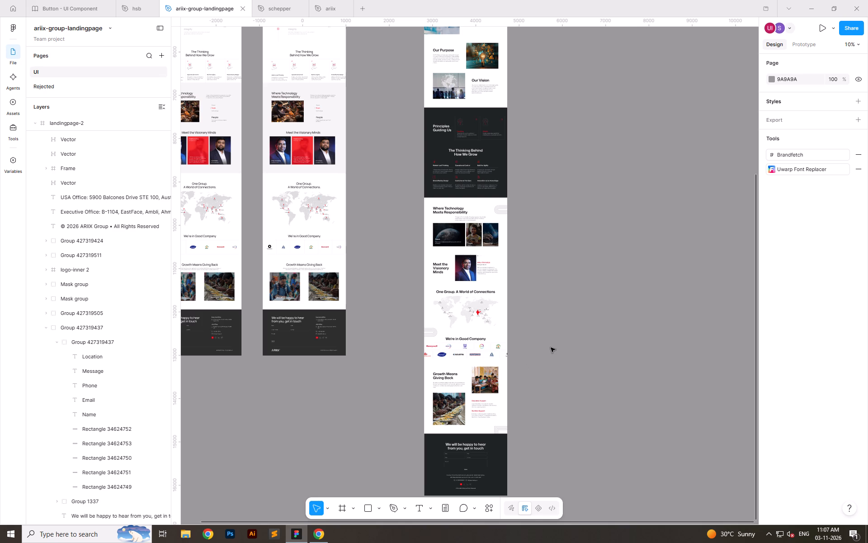
pyautogui.keyDown('ctrl'); pyautogui.scroll(-5, 416, 352); pyautogui.keyUp('ctrl')
pyautogui.keyDown('ctrl'); pyautogui.scroll(4, 419, 266); pyautogui.keyUp('ctrl')
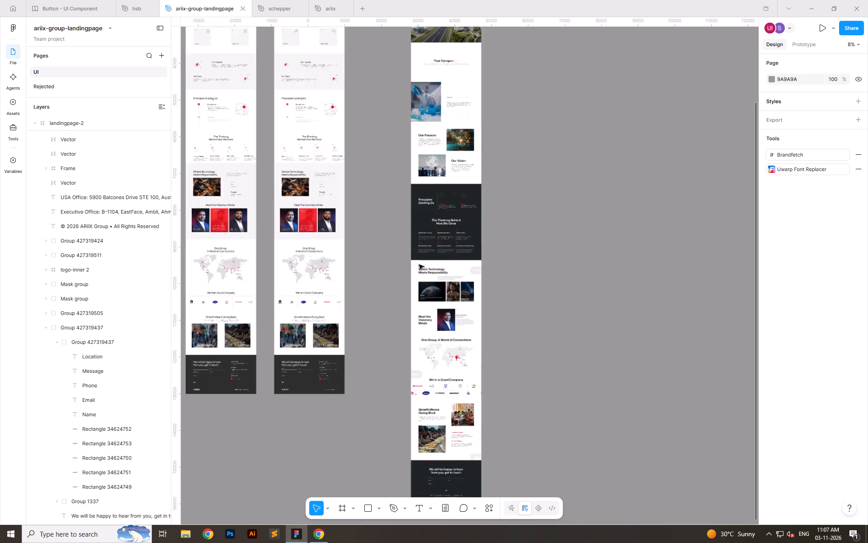
pyautogui.scroll(5, 485, 269)
pyautogui.click(548, 243)
pyautogui.keyDown('ctrl'); pyautogui.scroll(3, 474, 219); pyautogui.keyUp('ctrl')
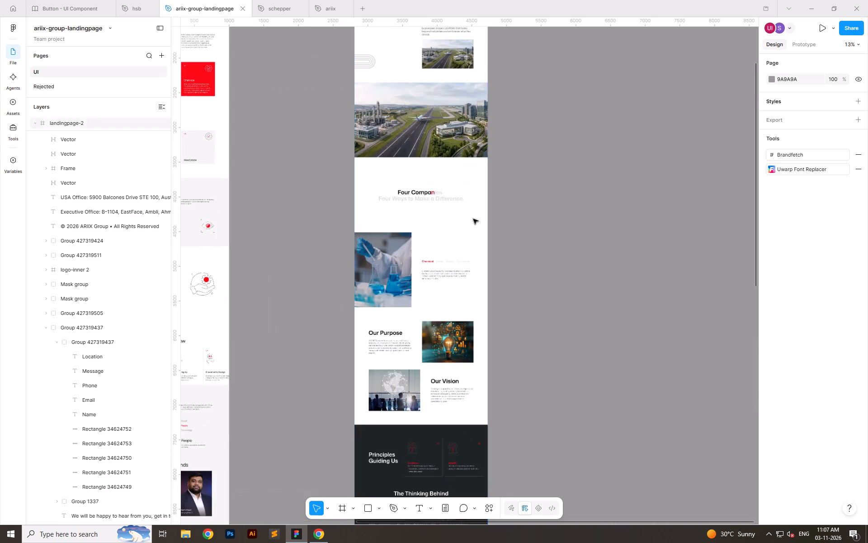
pyautogui.keyDown('ctrl'); pyautogui.scroll(8, 473, 219); pyautogui.keyUp('ctrl')
pyautogui.keyDown('ctrl'); pyautogui.scroll(-9, 436, 235); pyautogui.keyUp('ctrl')
pyautogui.keyDown('ctrl'); pyautogui.scroll(7, 421, 192); pyautogui.keyUp('ctrl')
pyautogui.keyDown('ctrl'); pyautogui.scroll(-2, 422, 269); pyautogui.keyUp('ctrl')
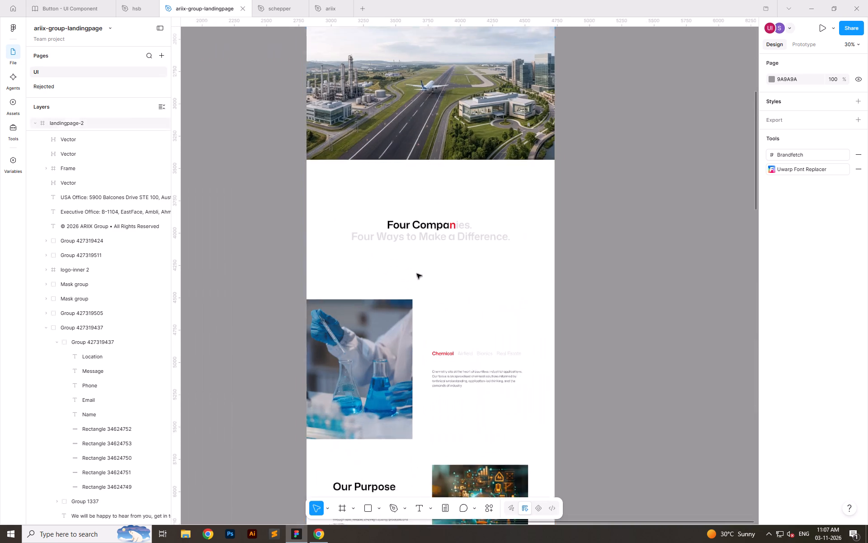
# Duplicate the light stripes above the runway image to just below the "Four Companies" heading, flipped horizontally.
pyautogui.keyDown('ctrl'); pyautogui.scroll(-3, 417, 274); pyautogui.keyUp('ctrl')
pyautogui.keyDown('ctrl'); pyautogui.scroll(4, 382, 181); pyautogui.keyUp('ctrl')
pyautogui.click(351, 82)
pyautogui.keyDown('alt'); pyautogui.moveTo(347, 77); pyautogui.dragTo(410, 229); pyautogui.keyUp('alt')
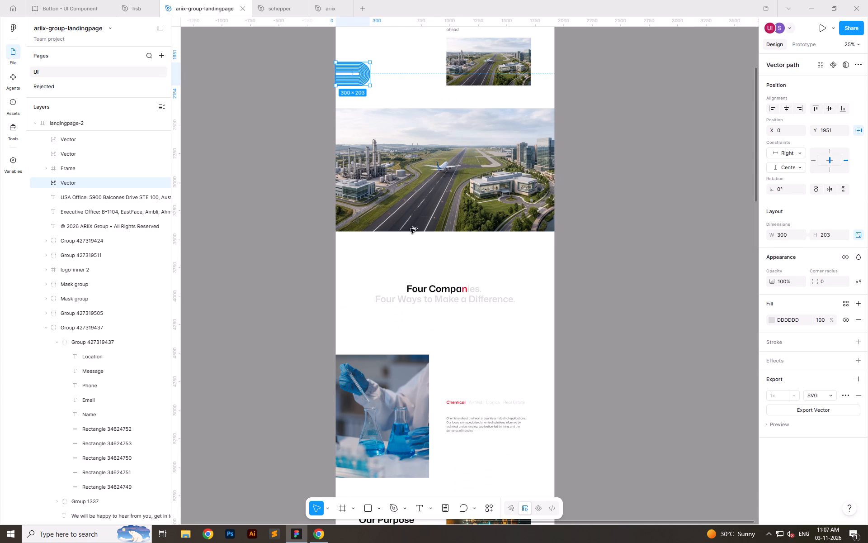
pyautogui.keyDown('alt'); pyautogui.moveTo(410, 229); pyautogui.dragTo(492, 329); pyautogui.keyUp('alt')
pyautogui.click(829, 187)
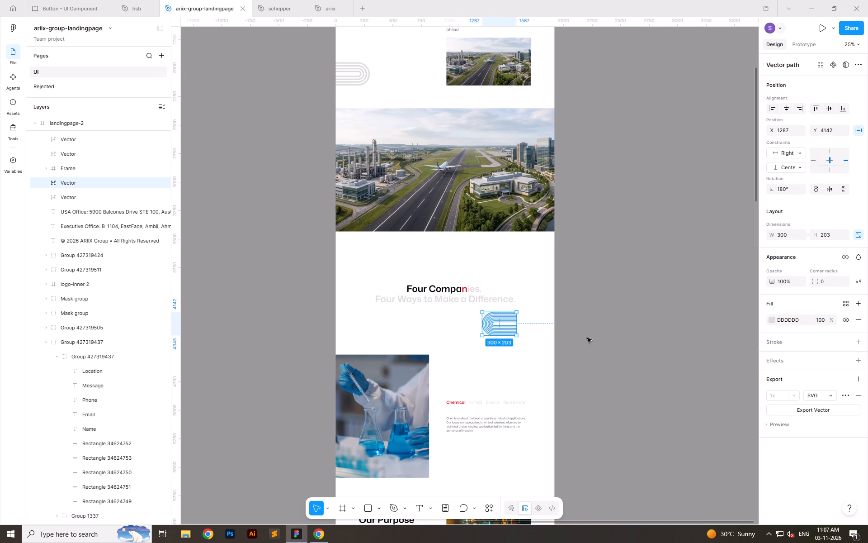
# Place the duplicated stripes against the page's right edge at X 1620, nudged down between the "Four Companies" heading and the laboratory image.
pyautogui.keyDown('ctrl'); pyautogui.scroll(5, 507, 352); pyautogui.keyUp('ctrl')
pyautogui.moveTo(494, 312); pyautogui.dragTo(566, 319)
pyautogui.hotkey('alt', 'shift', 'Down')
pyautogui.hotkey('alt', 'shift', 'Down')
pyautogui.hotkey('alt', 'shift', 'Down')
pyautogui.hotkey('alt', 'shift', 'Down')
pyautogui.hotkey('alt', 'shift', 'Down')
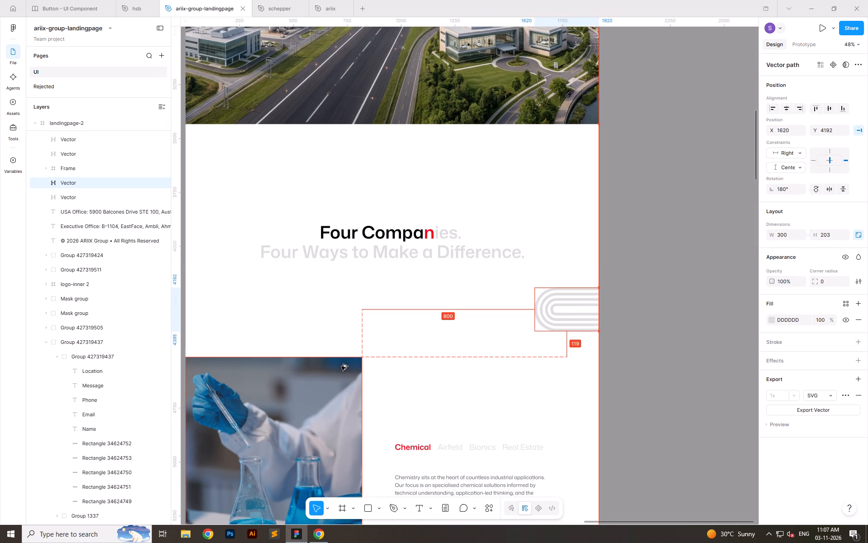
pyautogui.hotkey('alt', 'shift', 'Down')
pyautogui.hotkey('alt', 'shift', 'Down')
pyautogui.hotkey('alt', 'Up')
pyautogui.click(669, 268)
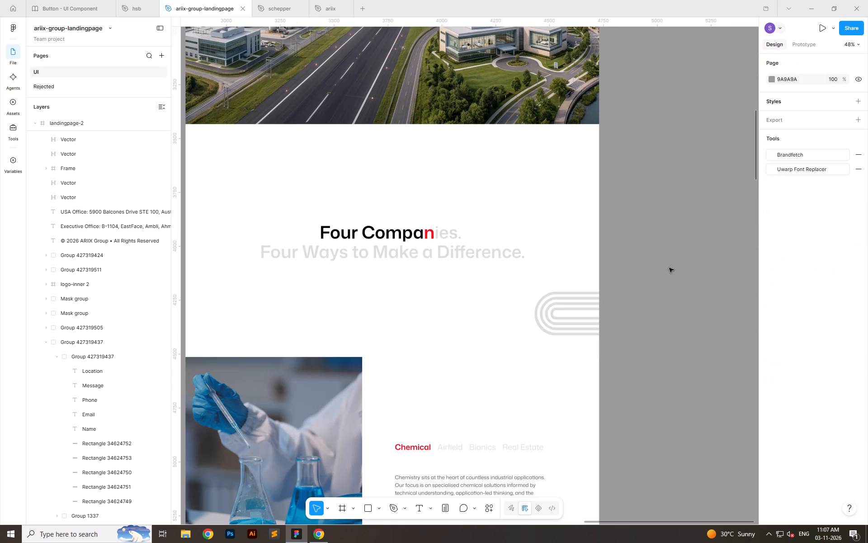
# Review the landing page sections from the top through "Our Vision" and "Principles Guiding Us", checking the stripe placement.
pyautogui.keyDown('ctrl'); pyautogui.scroll(-7, 596, 313); pyautogui.keyUp('ctrl')
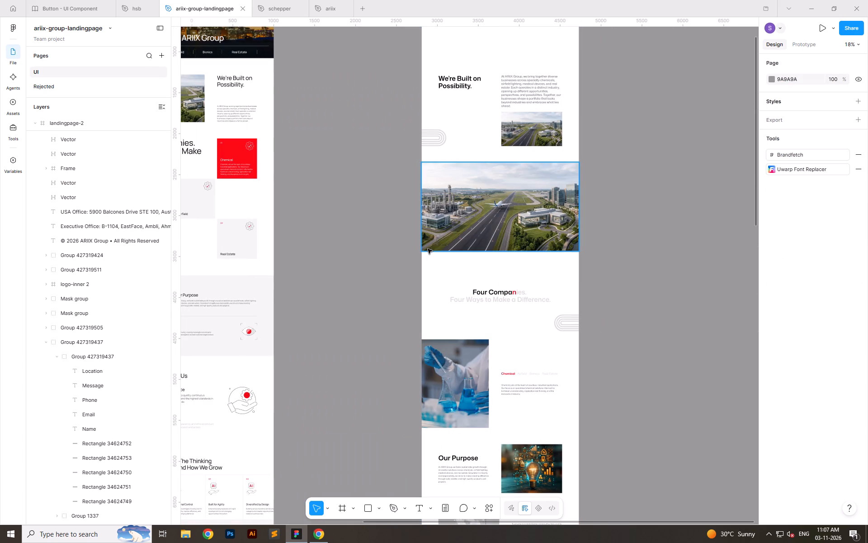
pyautogui.click(647, 244)
pyautogui.keyDown('ctrl'); pyautogui.scroll(-5, 458, 216); pyautogui.keyUp('ctrl')
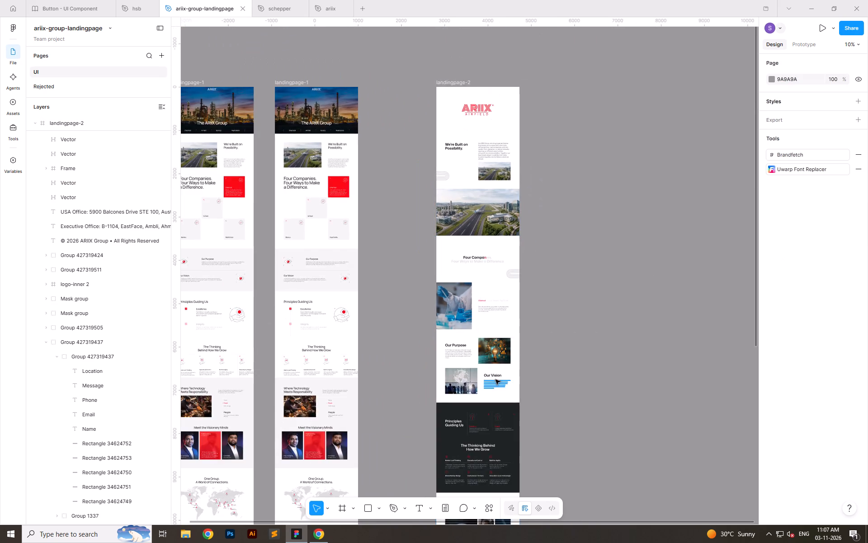
pyautogui.keyDown('ctrl'); pyautogui.scroll(5, 481, 353); pyautogui.keyUp('ctrl')
pyautogui.keyDown('ctrl'); pyautogui.scroll(9, 501, 170); pyautogui.keyUp('ctrl')
pyautogui.keyDown('ctrl'); pyautogui.scroll(-1, 461, 252); pyautogui.keyUp('ctrl')
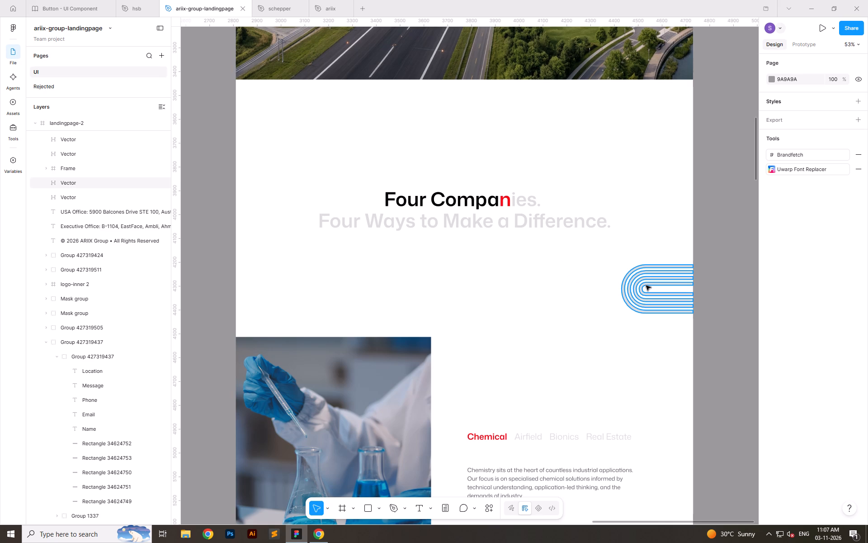
pyautogui.keyDown('ctrl'); pyautogui.scroll(-9, 337, 115); pyautogui.keyUp('ctrl')
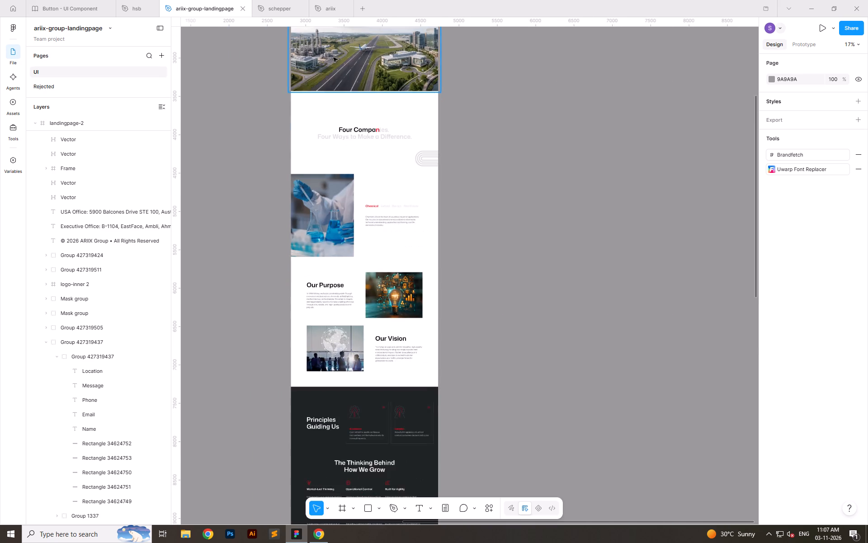
pyautogui.keyDown('ctrl'); pyautogui.scroll(-4, 401, 315); pyautogui.keyUp('ctrl')
pyautogui.keyDown('ctrl'); pyautogui.scroll(20, 357, 519); pyautogui.keyUp('ctrl')
pyautogui.keyDown('ctrl'); pyautogui.scroll(-5, 463, 243); pyautogui.keyUp('ctrl')
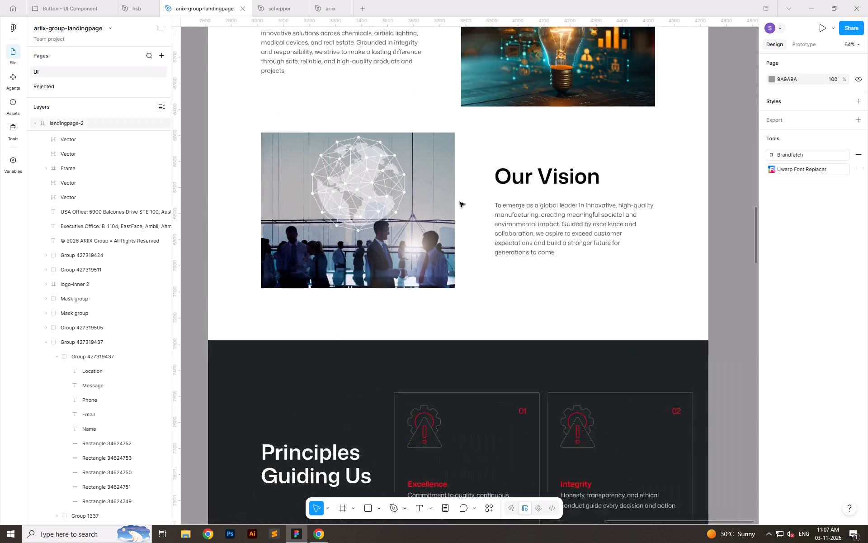
pyautogui.keyDown('ctrl'); pyautogui.scroll(-2, 460, 202); pyautogui.keyUp('ctrl')
pyautogui.keyDown('ctrl'); pyautogui.scroll(1, 408, 332); pyautogui.keyUp('ctrl')
pyautogui.keyDown('ctrl'); pyautogui.scroll(-6, 391, 391); pyautogui.keyUp('ctrl')
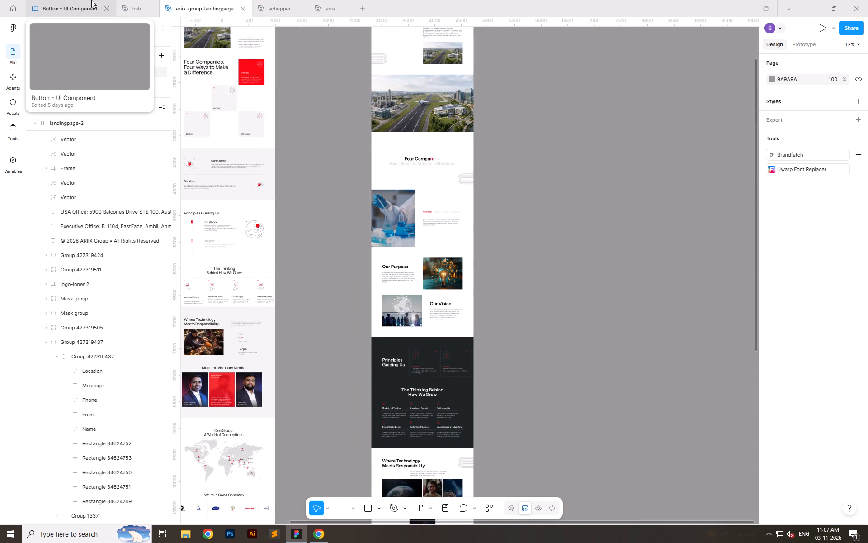
# Switch to the hsb file and copy the white play icon from the video image on the governance-council page.
pyautogui.click(91, 0)
pyautogui.click(122, 0)
pyautogui.keyDown('ctrl'); pyautogui.scroll(-5, 394, 197); pyautogui.keyUp('ctrl')
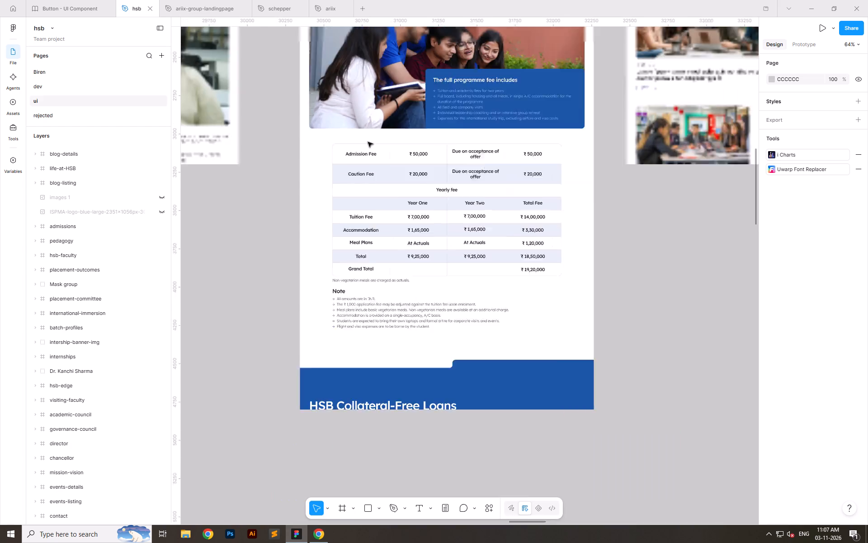
pyautogui.keyDown('ctrl'); pyautogui.scroll(-7, 368, 142); pyautogui.keyUp('ctrl')
pyautogui.press('space')
pyautogui.press('space')
pyautogui.press('space')
pyautogui.press('space')
pyautogui.press('space')
pyautogui.press('space')
pyautogui.press('space')
pyautogui.press('space')
pyautogui.press('space')
pyautogui.press('space')
pyautogui.press('space')
pyautogui.press('space')
pyautogui.press('space')
pyautogui.press('space')
pyautogui.press('space')
pyautogui.press('space')
pyautogui.press('space')
pyautogui.press('space')
pyautogui.press('space')
pyautogui.press('space')
pyautogui.scroll(-9, 392, 189)
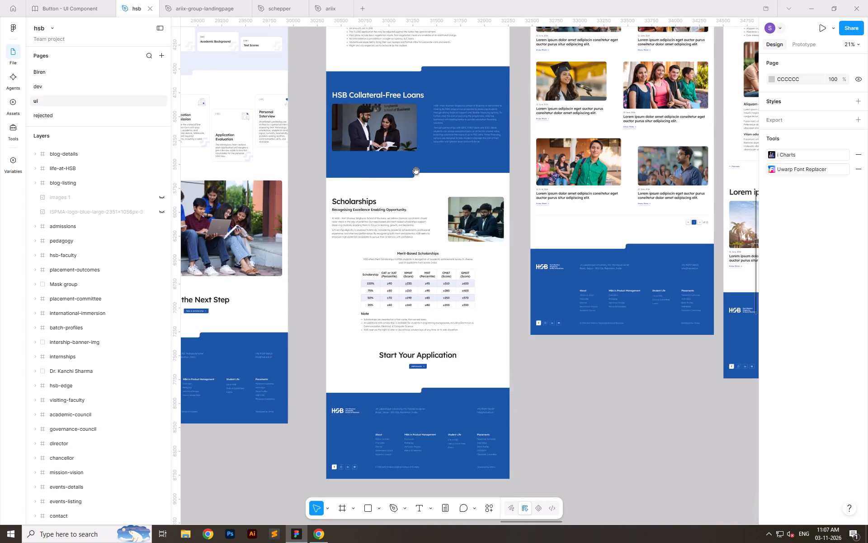
pyautogui.keyDown('ctrl'); pyautogui.scroll(-12, 508, 229); pyautogui.keyUp('ctrl')
pyautogui.keyDown('ctrl'); pyautogui.scroll(6, 321, 292); pyautogui.keyUp('ctrl')
pyautogui.keyDown('ctrl'); pyautogui.scroll(-5, 644, 315); pyautogui.keyUp('ctrl')
pyautogui.keyDown('ctrl'); pyautogui.scroll(8, 373, 281); pyautogui.keyUp('ctrl')
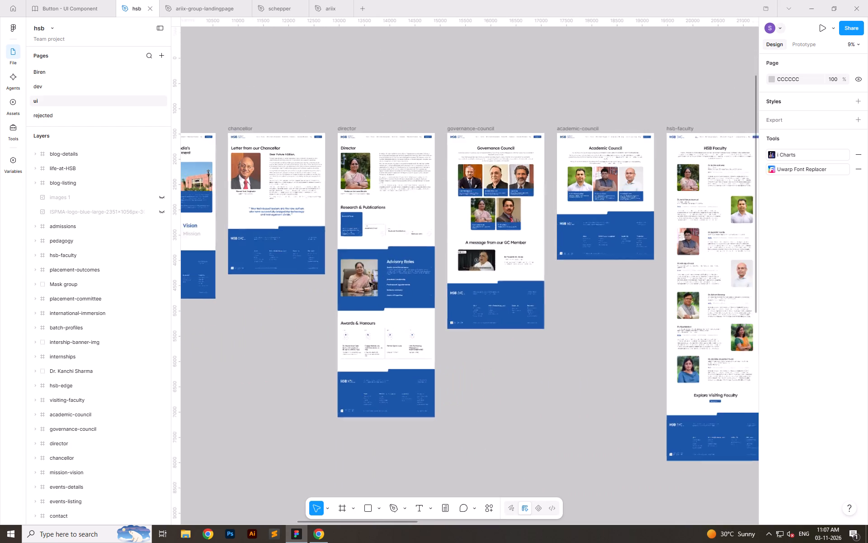
pyautogui.keyDown('ctrl'); pyautogui.scroll(19, 460, 256); pyautogui.keyUp('ctrl')
pyautogui.click(514, 280)
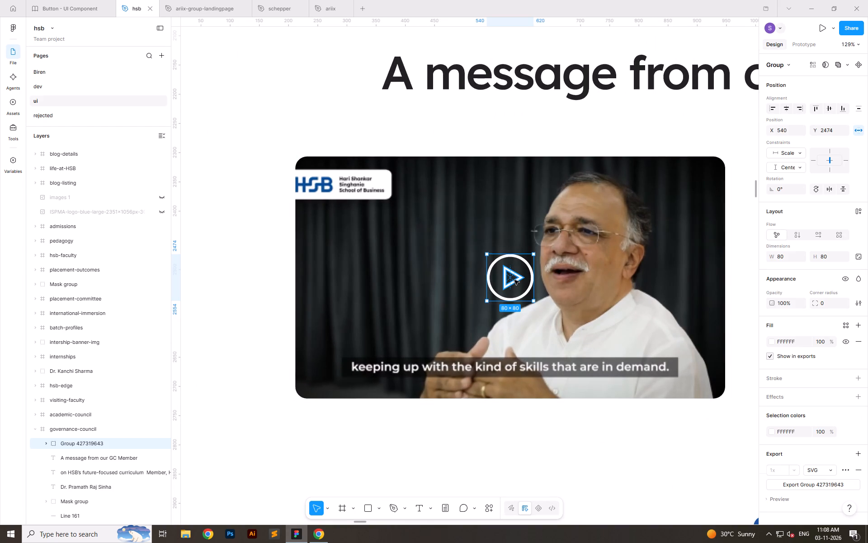
pyautogui.hotkey('ctrl', 'c')
pyautogui.hotkey('ctrl', 'c')
pyautogui.hotkey('ctrl', 'c')
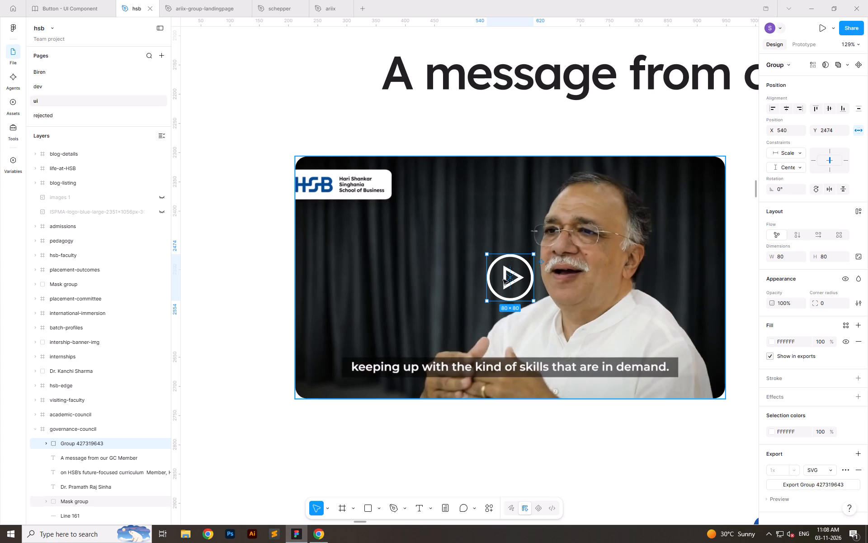
# Return to the ariix-group-landingpage file, paste the play icon over the large runway image, and centre it horizontally and vertically on the image.
pyautogui.click(202, 0)
pyautogui.click(92, 0)
pyautogui.click(220, 0)
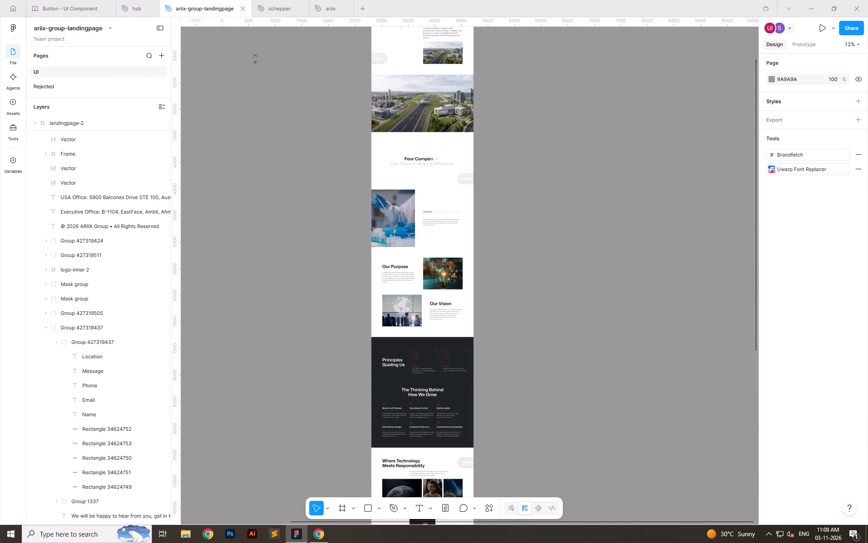
pyautogui.click(539, 190)
pyautogui.keyDown('ctrl'); pyautogui.scroll(7, 421, 98); pyautogui.keyUp('ctrl')
pyautogui.keyDown('ctrl'); pyautogui.click(462, 111); pyautogui.keyUp('ctrl')
pyautogui.click(742, 199)
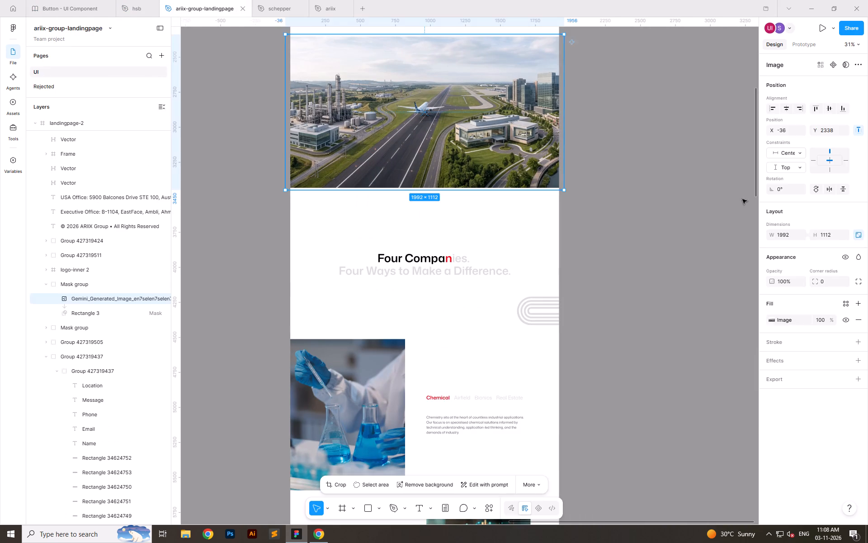
pyautogui.hotkey('ctrl', 'v')
pyautogui.moveTo(463, 271); pyautogui.dragTo(414, 121)
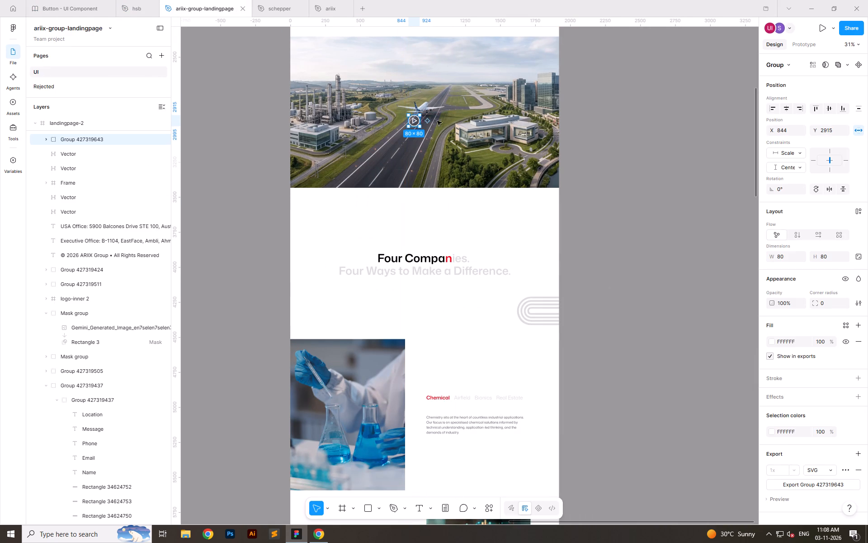
pyautogui.click(788, 111)
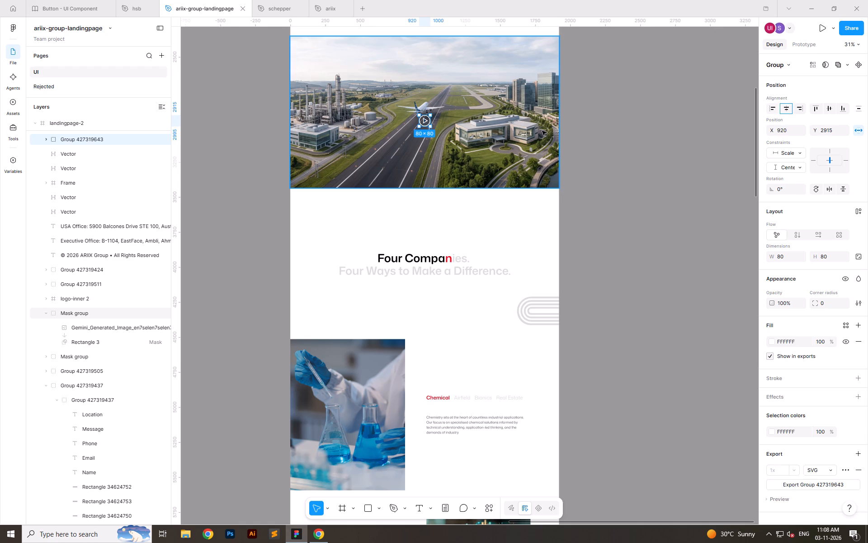
pyautogui.keyDown('shift'); pyautogui.click(542, 131); pyautogui.keyUp('shift')
pyautogui.click(830, 111)
pyautogui.click(567, 205)
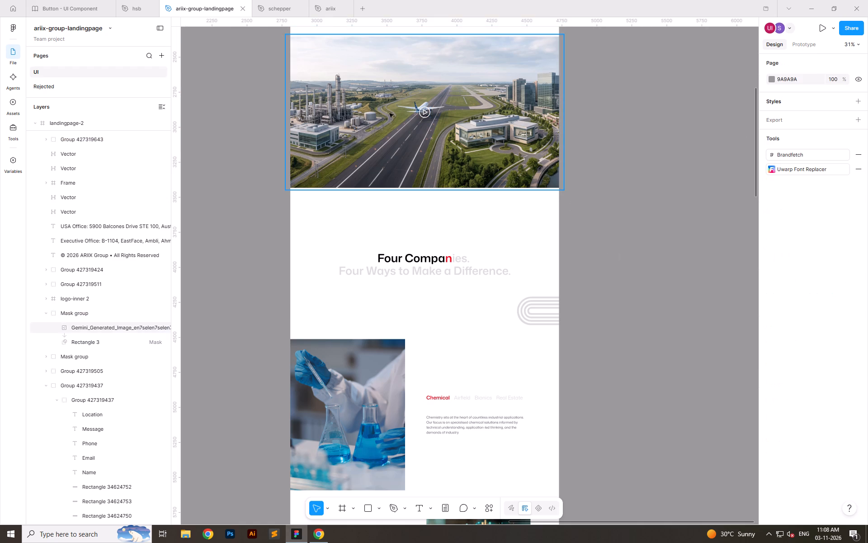
# Lock the play icon's proportions and set its size to 100 × 100.
pyautogui.keyDown('ctrl'); pyautogui.scroll(-6, 441, 265); pyautogui.keyUp('ctrl')
pyautogui.keyDown('ctrl'); pyautogui.scroll(13, 437, 263); pyautogui.keyUp('ctrl')
pyautogui.click(443, 217)
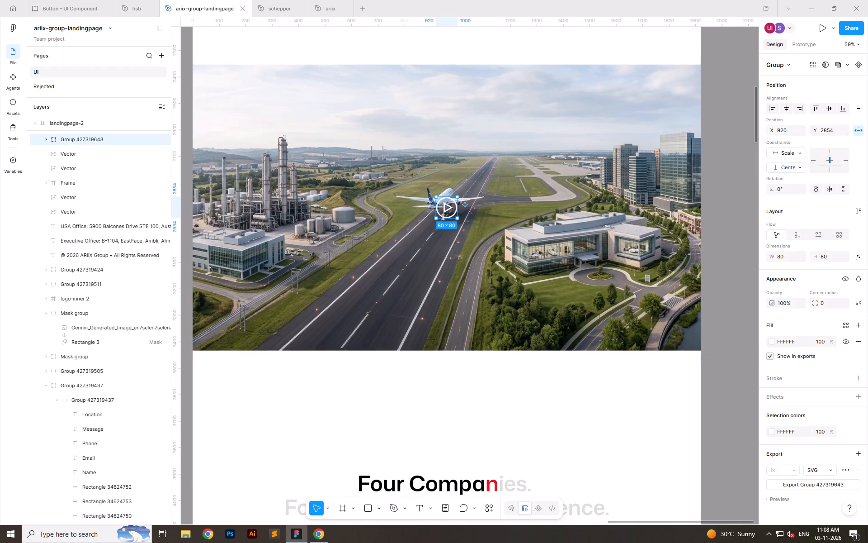
pyautogui.click(856, 258)
pyautogui.click(834, 262)
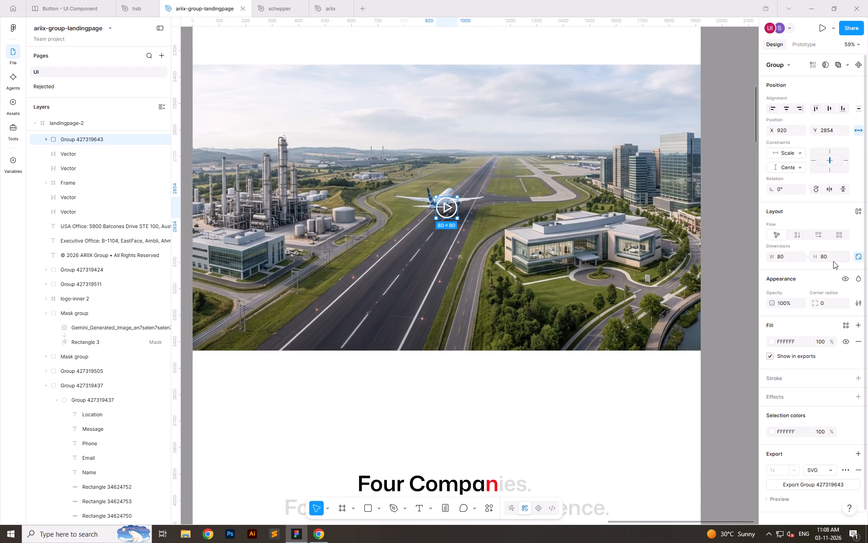
pyautogui.click(832, 253)
pyautogui.write('100')
pyautogui.press('Return')
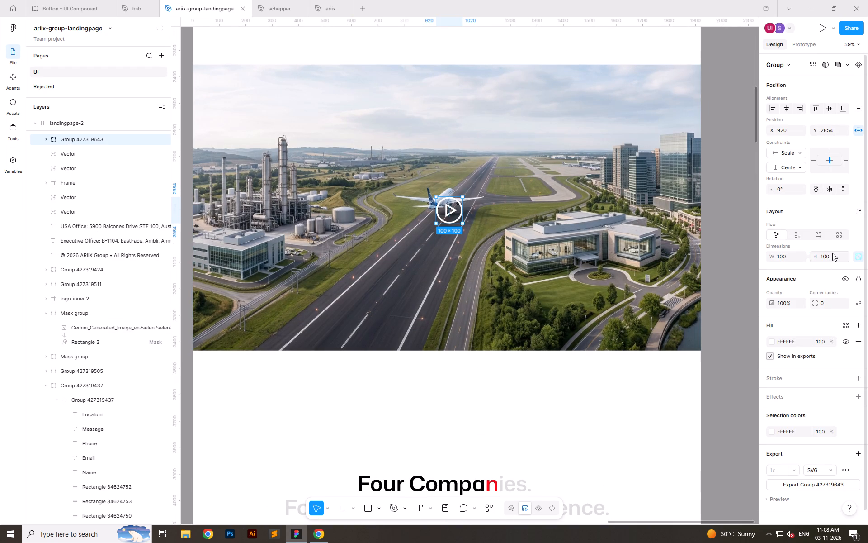
# Re-centre the enlarged play icon on the runway image in both directions, at X 910, Y 2844.
pyautogui.click(791, 107)
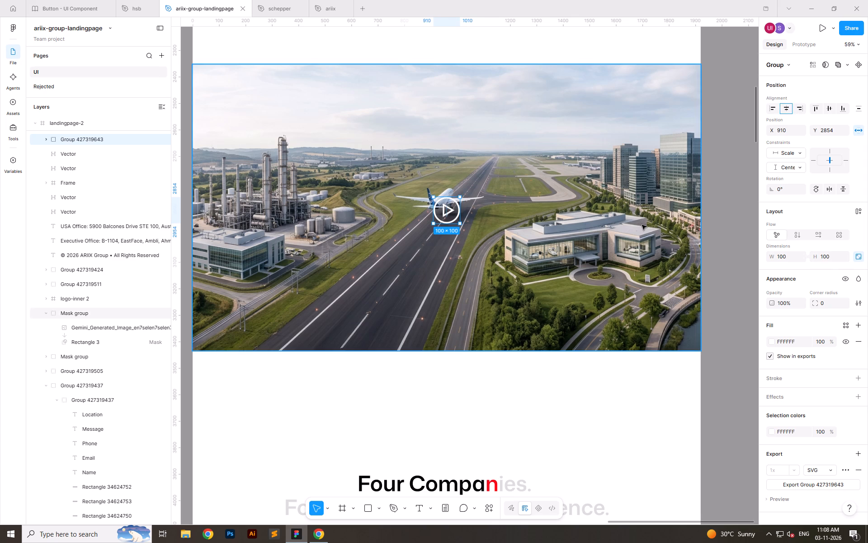
pyautogui.keyDown('shift'); pyautogui.click(642, 225); pyautogui.keyUp('shift')
pyautogui.click(832, 109)
pyautogui.keyDown('ctrl'); pyautogui.scroll(-7, 355, 310); pyautogui.keyUp('ctrl')
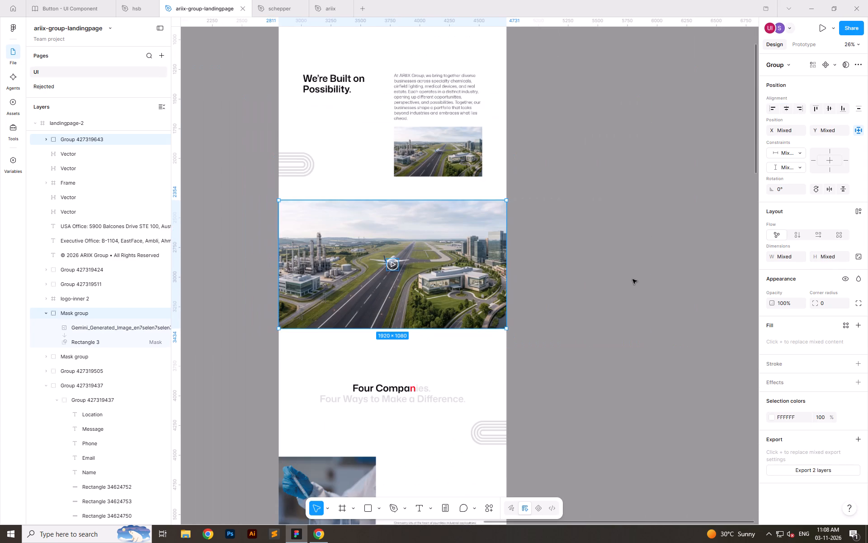
pyautogui.click(632, 279)
pyautogui.click(398, 265)
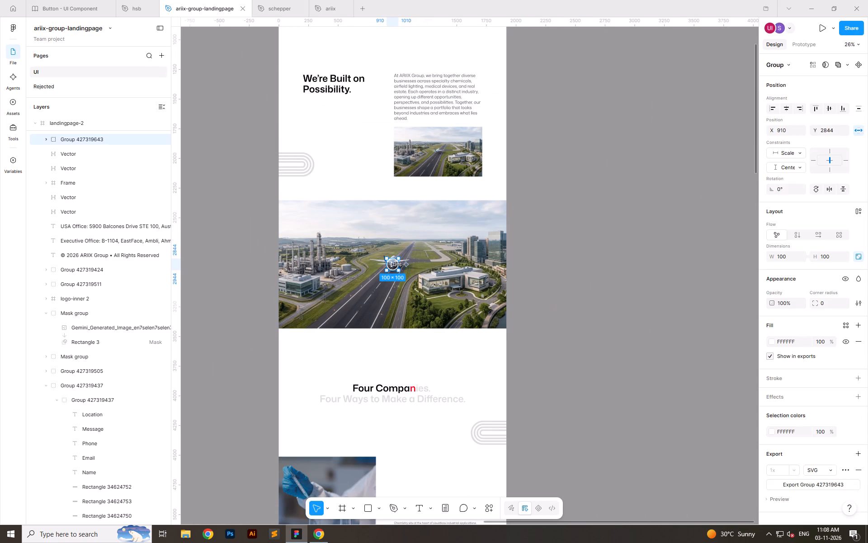
pyautogui.click(550, 270)
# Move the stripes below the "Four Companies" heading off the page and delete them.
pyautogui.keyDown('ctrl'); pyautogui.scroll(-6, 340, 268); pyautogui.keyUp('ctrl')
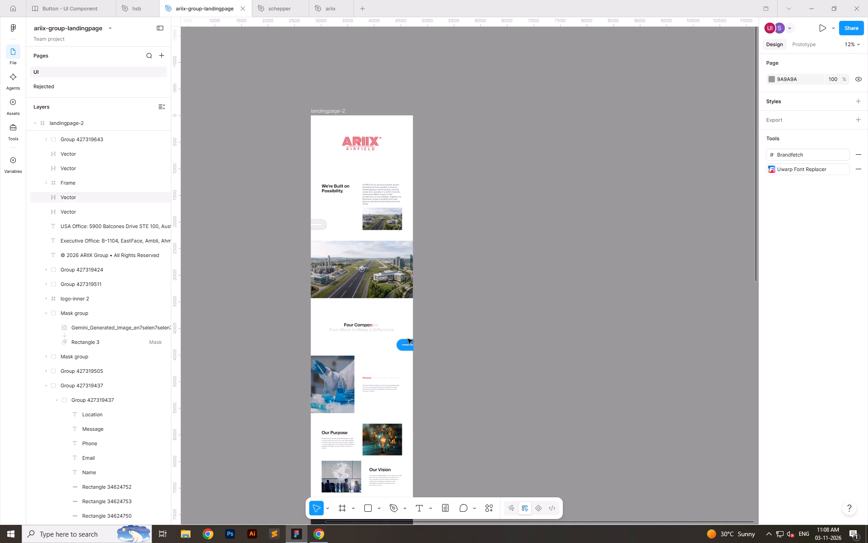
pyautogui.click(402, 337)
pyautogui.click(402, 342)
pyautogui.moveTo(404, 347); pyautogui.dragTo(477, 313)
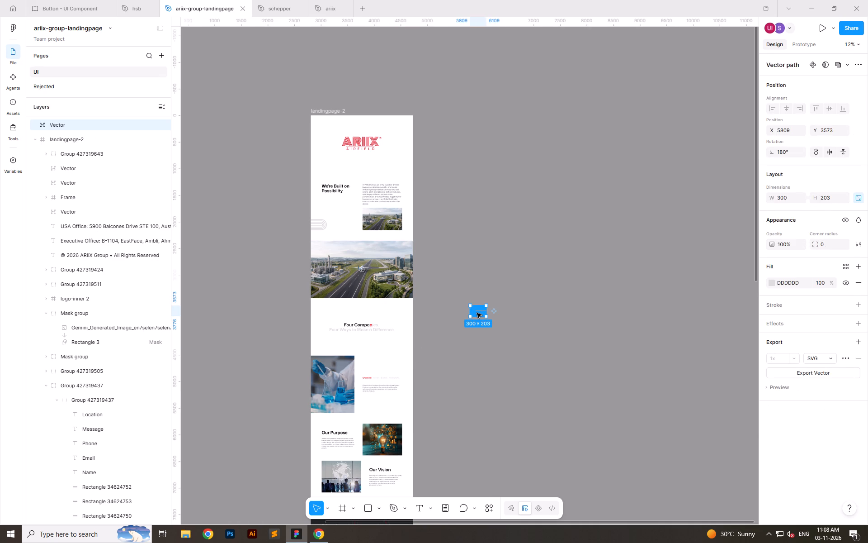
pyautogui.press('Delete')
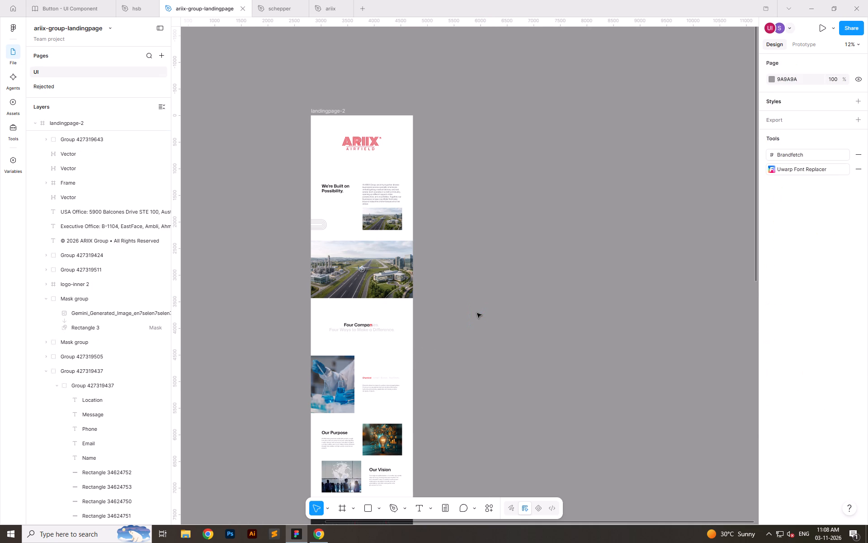
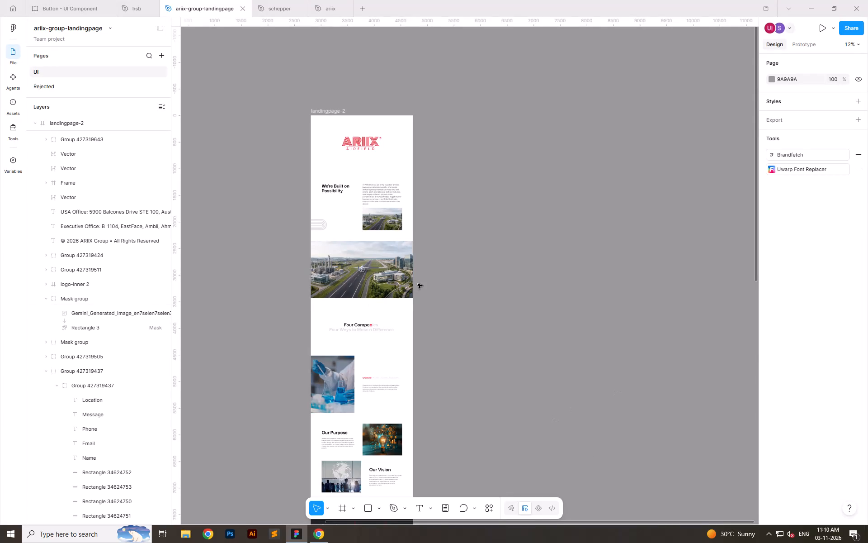
# Review landingpage-2 from the play icon on the runway image down to the footer, checking the stripe graphics in each section.
pyautogui.click(367, 291)
pyautogui.click(511, 282)
pyautogui.click(363, 269)
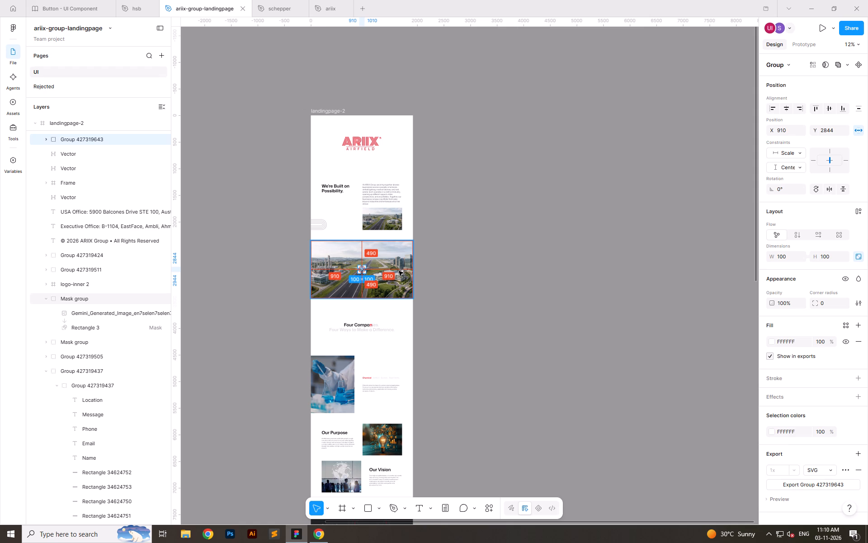
pyautogui.click(583, 266)
pyautogui.scroll(-5, 395, 245)
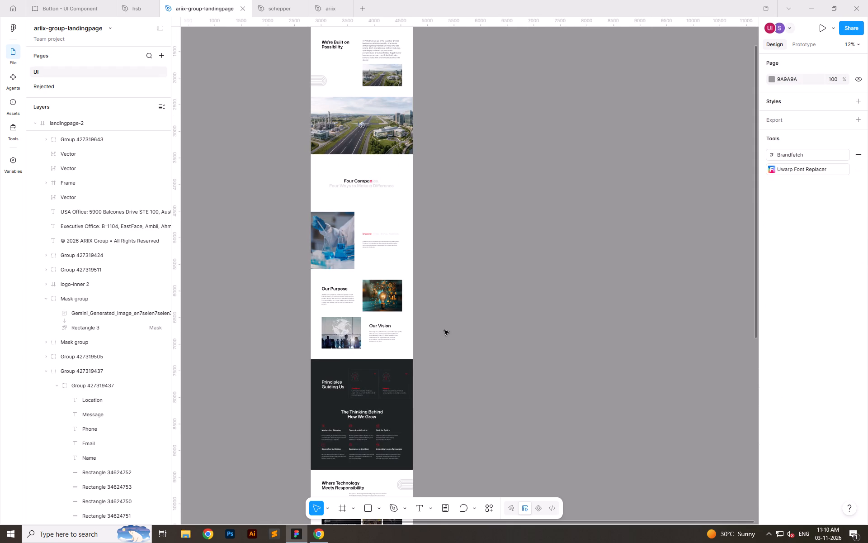
pyautogui.scroll(4, 357, 263)
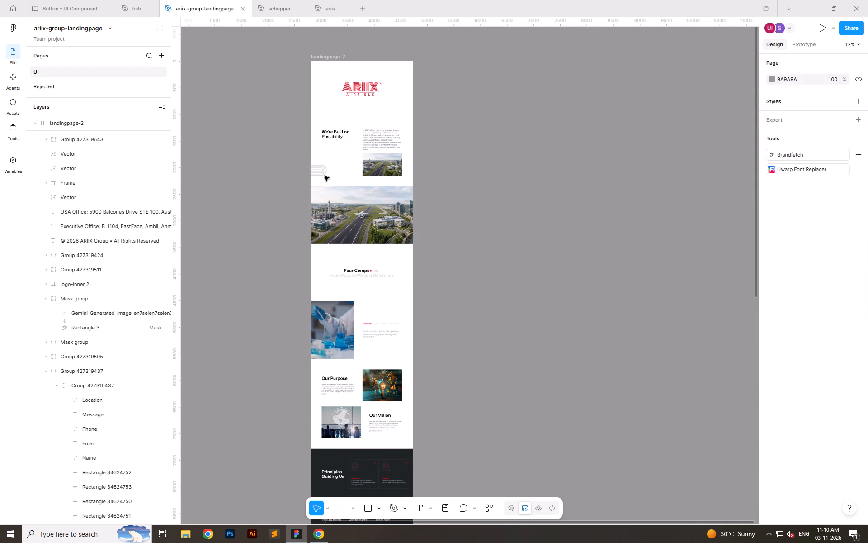
pyautogui.scroll(-5, 373, 147)
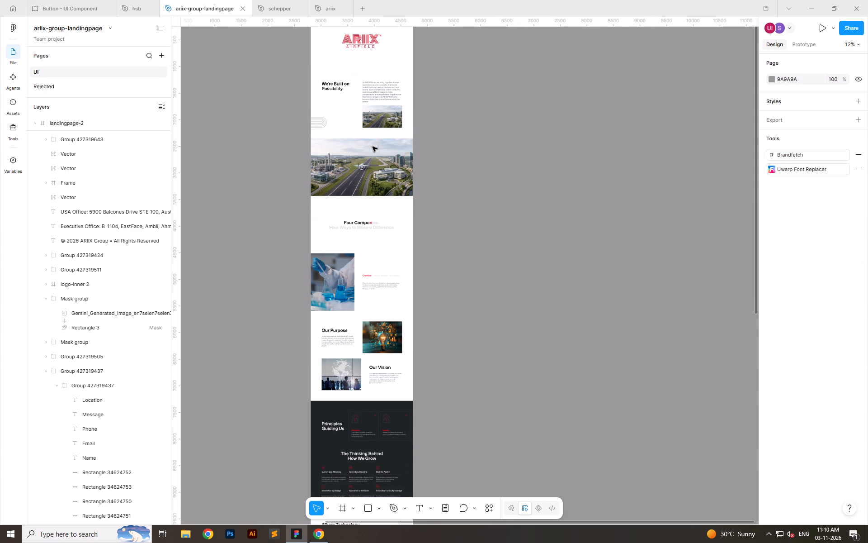
pyautogui.keyDown('ctrl'); pyautogui.scroll(12, 346, 230); pyautogui.keyUp('ctrl')
pyautogui.keyDown('ctrl'); pyautogui.scroll(-2, 533, 326); pyautogui.keyUp('ctrl')
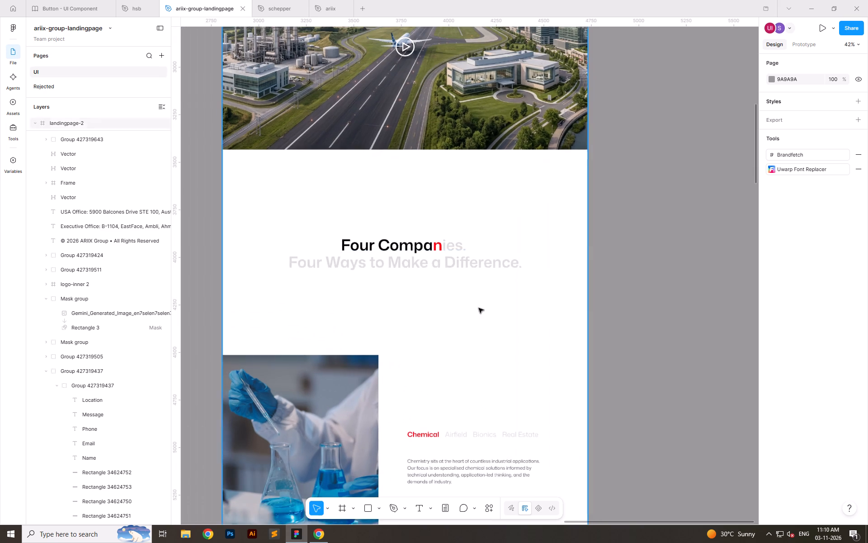
pyautogui.keyDown('ctrl'); pyautogui.scroll(-5, 413, 201); pyautogui.keyUp('ctrl')
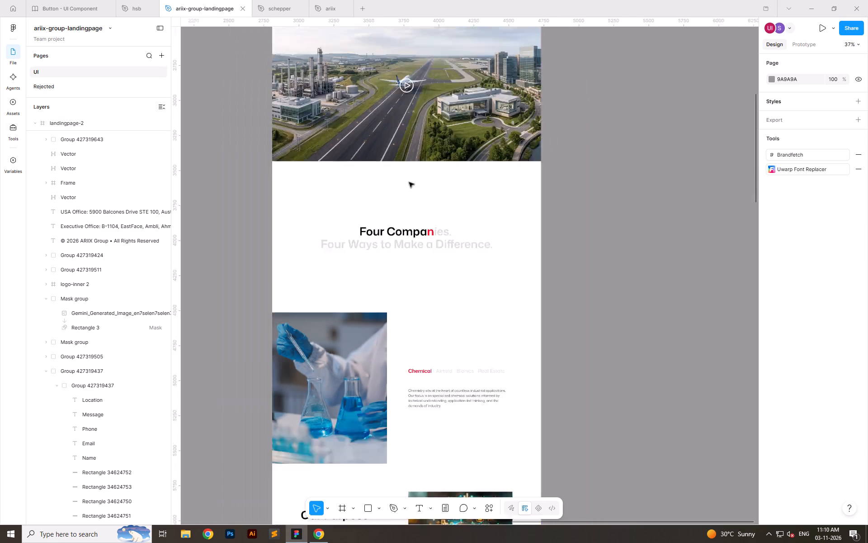
pyautogui.keyDown('ctrl'); pyautogui.scroll(-1, 409, 182); pyautogui.keyUp('ctrl')
pyautogui.scroll(-14, 409, 184)
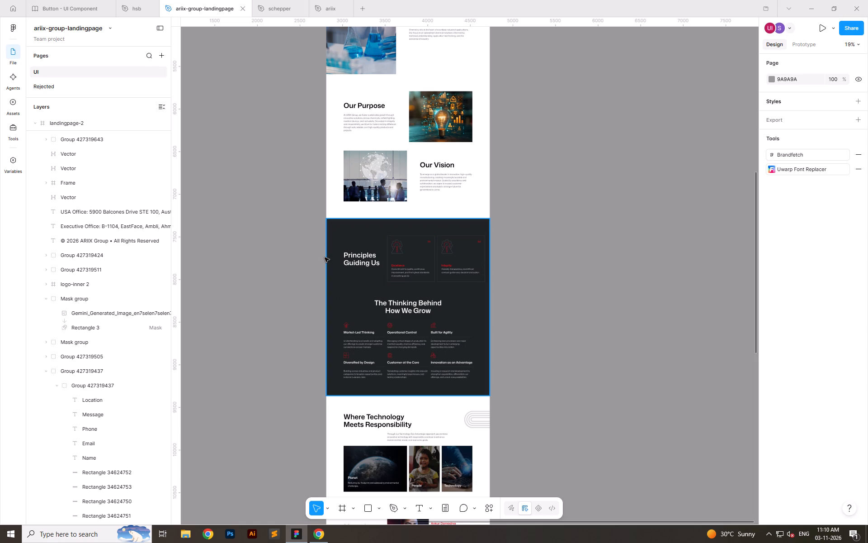
pyautogui.scroll(-12, 333, 256)
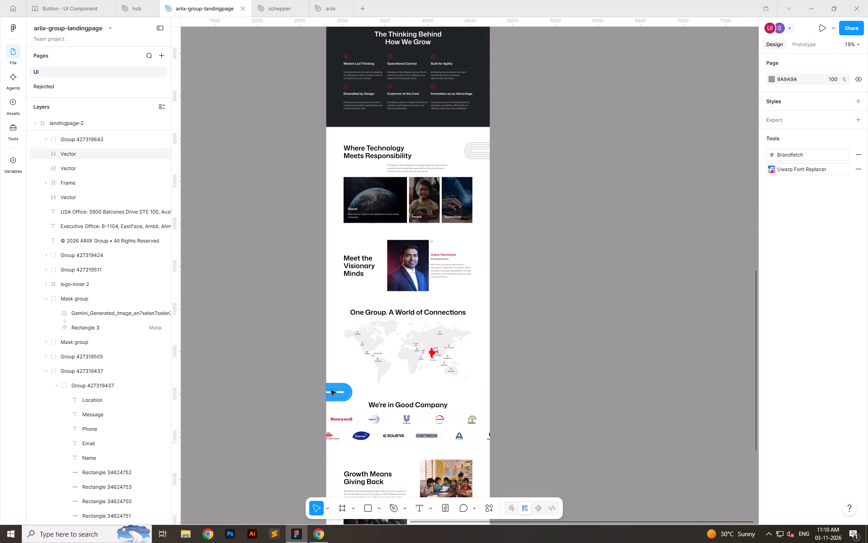
pyautogui.scroll(-10, 349, 246)
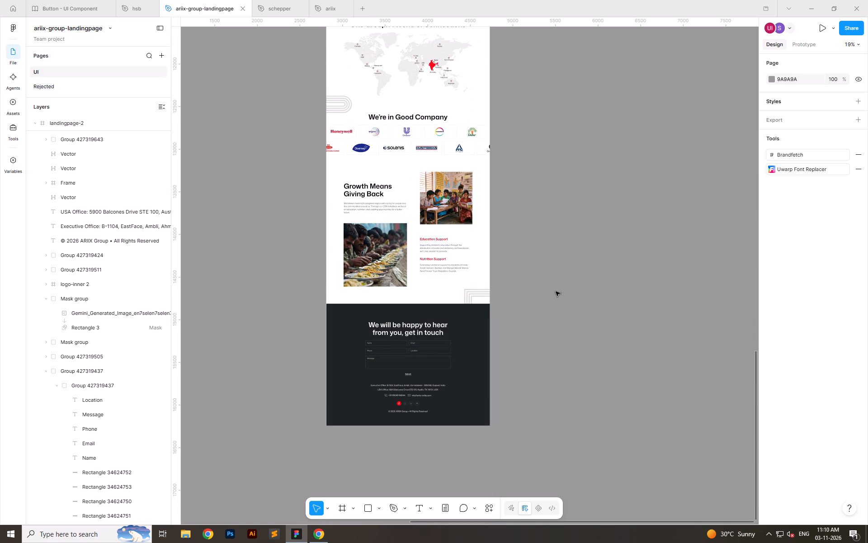
pyautogui.keyDown('ctrl'); pyautogui.scroll(-3, 485, 312); pyautogui.keyUp('ctrl')
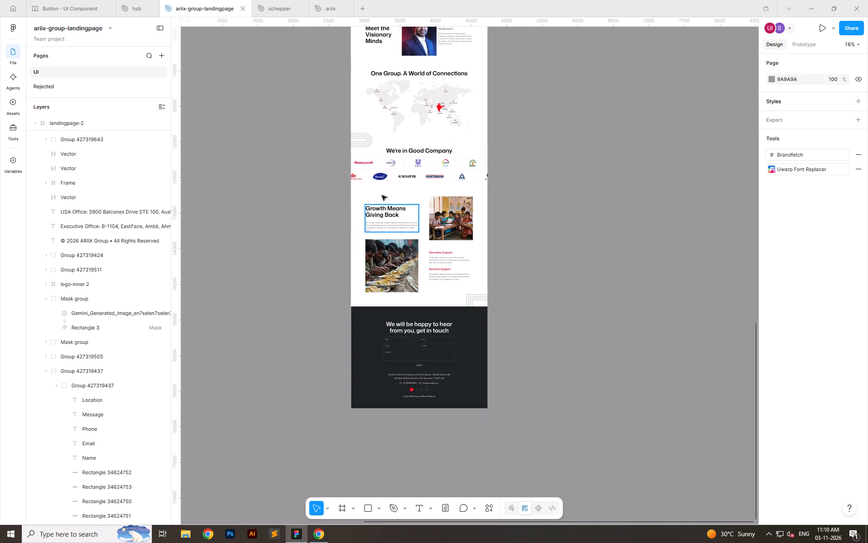
pyautogui.scroll(4, 389, 176)
pyautogui.click(540, 229)
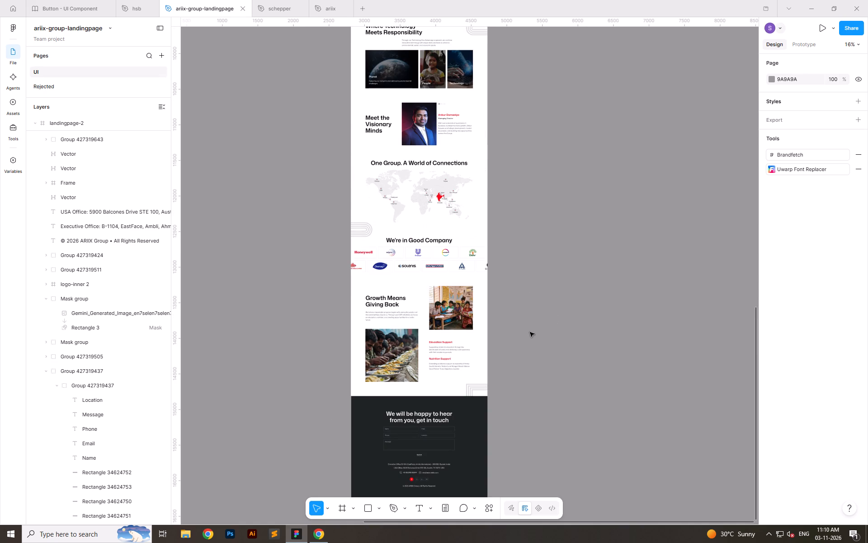
# Copy the angular corner stripes above the footer, paste them near the "Where Technology Meets Responsibility" heading, and flip the copy vertically.
pyautogui.click(480, 389)
pyautogui.hotkey('ctrl', 'c')
pyautogui.scroll(5, 427, 196)
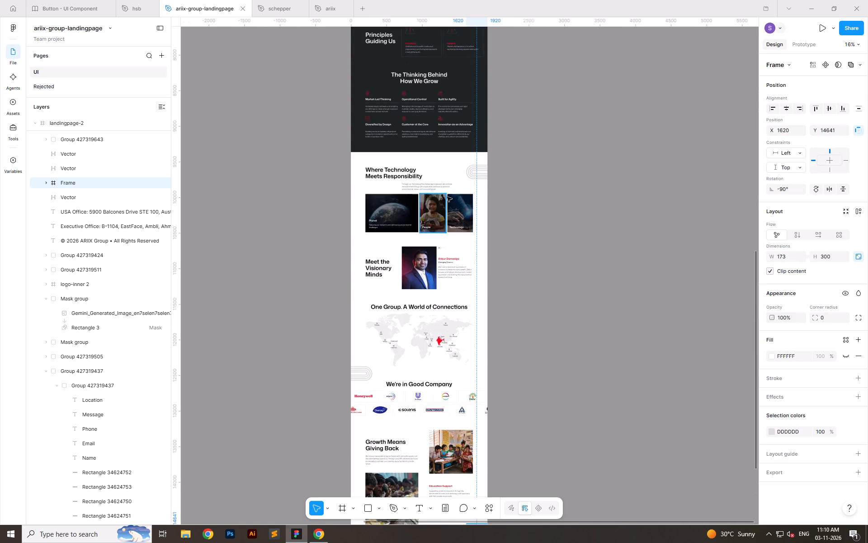
pyautogui.scroll(3, 448, 197)
pyautogui.keyDown('ctrl'); pyautogui.scroll(9, 473, 183); pyautogui.keyUp('ctrl')
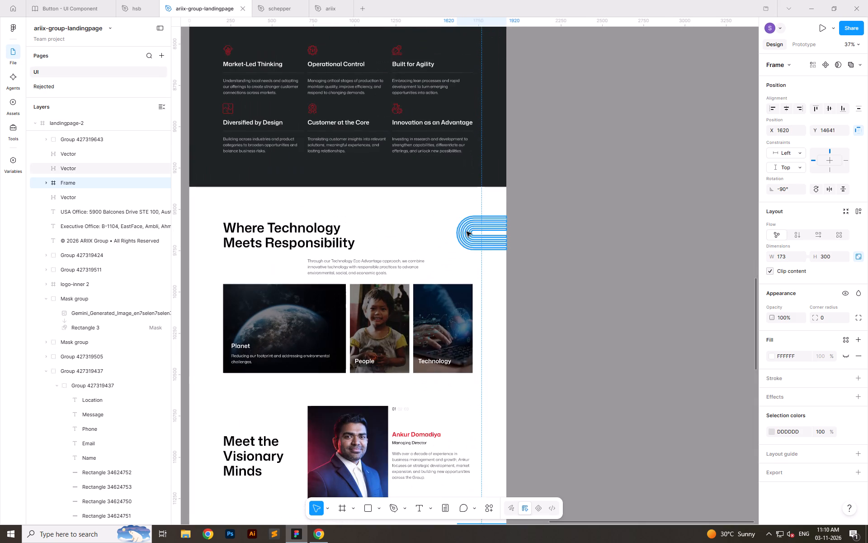
pyautogui.hotkey('ctrl', 'v')
pyautogui.moveTo(456, 275); pyautogui.dragTo(425, 216)
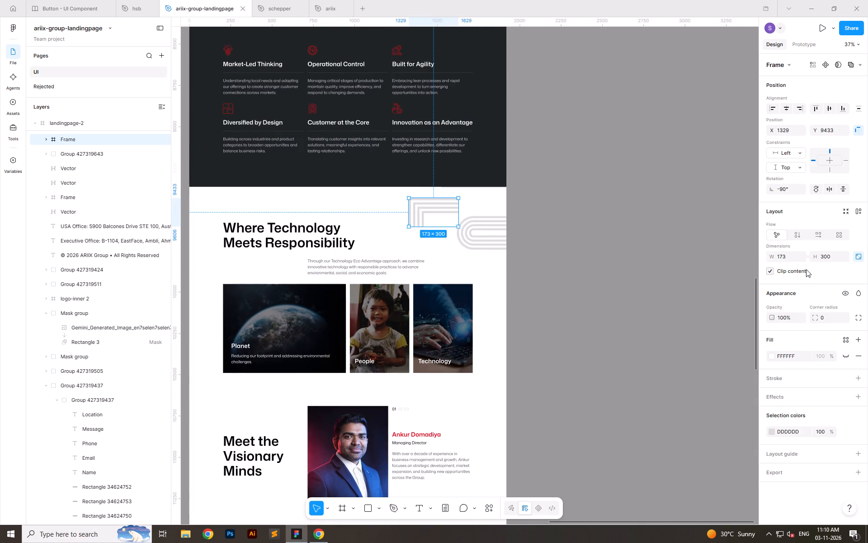
pyautogui.click(845, 192)
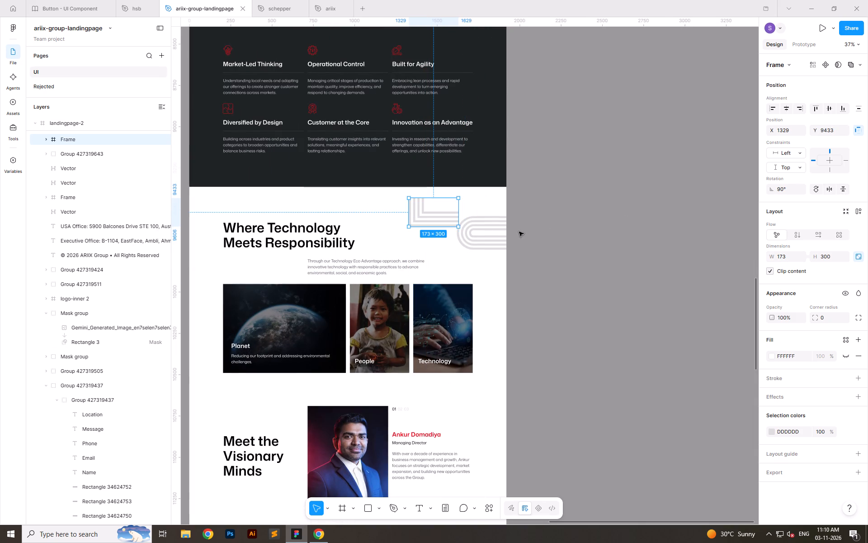
# Delete the rounded stripes beside the "Where Technology Meets Responsibility" heading.
pyautogui.click(485, 243)
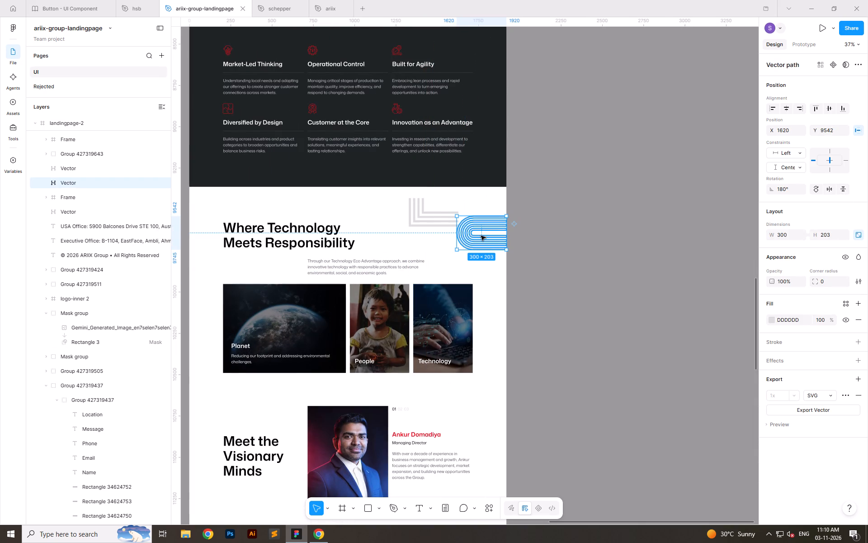
pyautogui.press('Delete')
# Align the pasted corner stripes to the dark section's right edge and move them up against its bottom edge, at X 1620, Y 9365.
pyautogui.click(435, 227)
pyautogui.keyDown('shift'); pyautogui.click(464, 152); pyautogui.keyUp('shift')
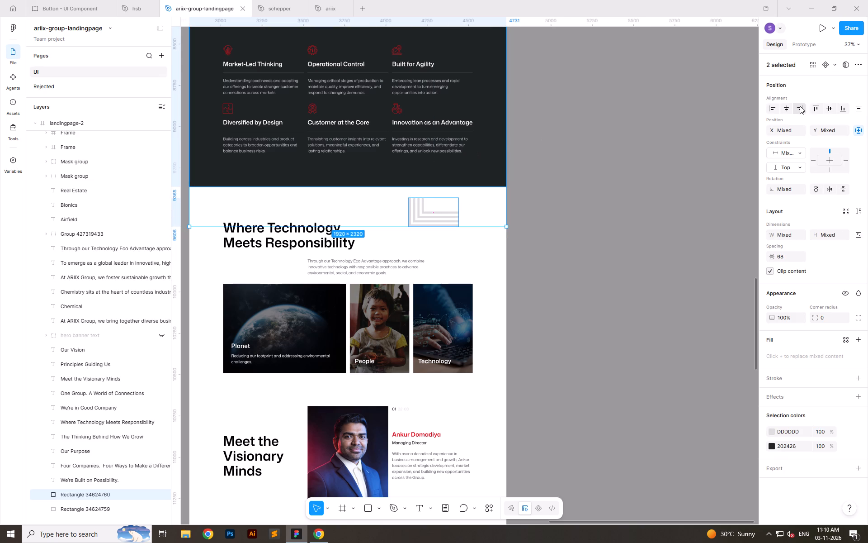
pyautogui.click(802, 106)
pyautogui.click(554, 218)
pyautogui.click(488, 217)
pyautogui.moveTo(483, 217); pyautogui.dragTo(483, 207)
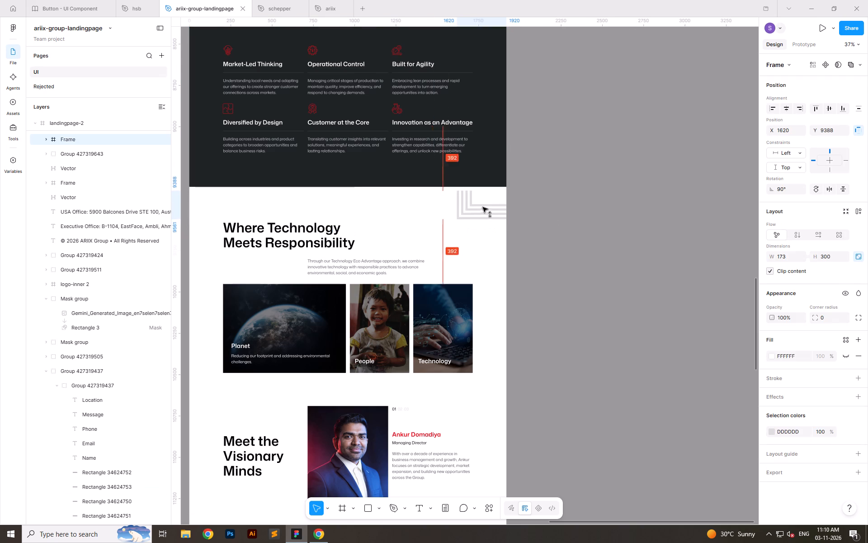
pyautogui.moveTo(483, 207); pyautogui.dragTo(483, 205)
pyautogui.click(625, 209)
# Show the layout guides and shift the "Where Technology" heading and its paragraph together to the right, with the heading on the third column at X 460.
pyautogui.keyDown('ctrl'); pyautogui.scroll(-14, 587, 176); pyautogui.keyUp('ctrl')
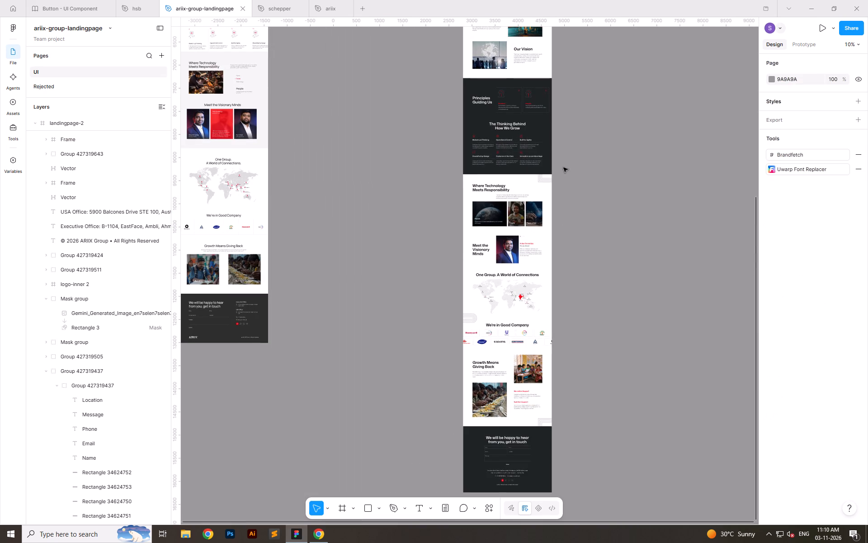
pyautogui.keyDown('ctrl'); pyautogui.scroll(8, 537, 169); pyautogui.keyUp('ctrl')
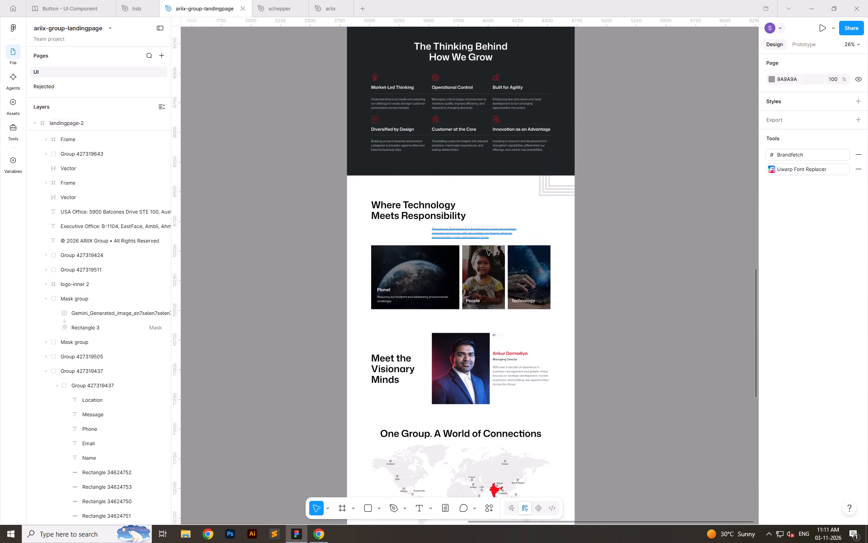
pyautogui.keyDown('ctrl'); pyautogui.scroll(2, 465, 211); pyautogui.keyUp('ctrl')
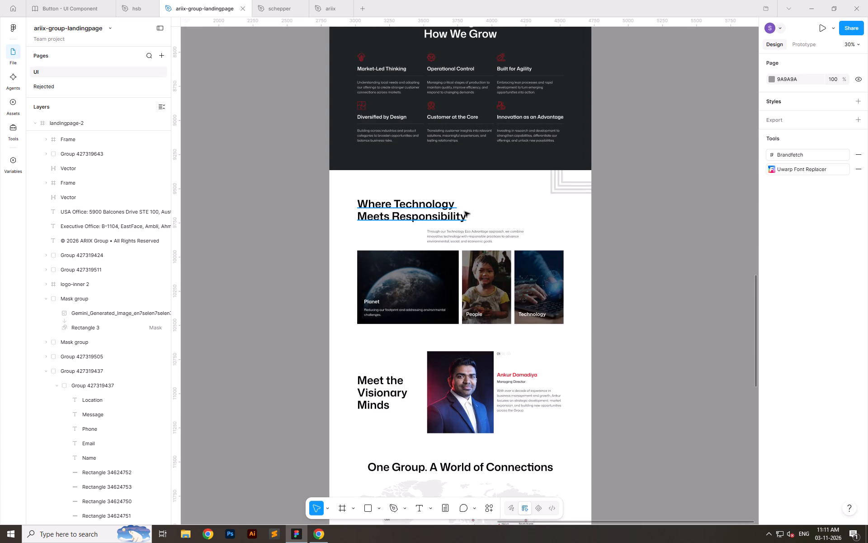
pyautogui.hotkey('shift', 'g')
pyautogui.click(460, 245)
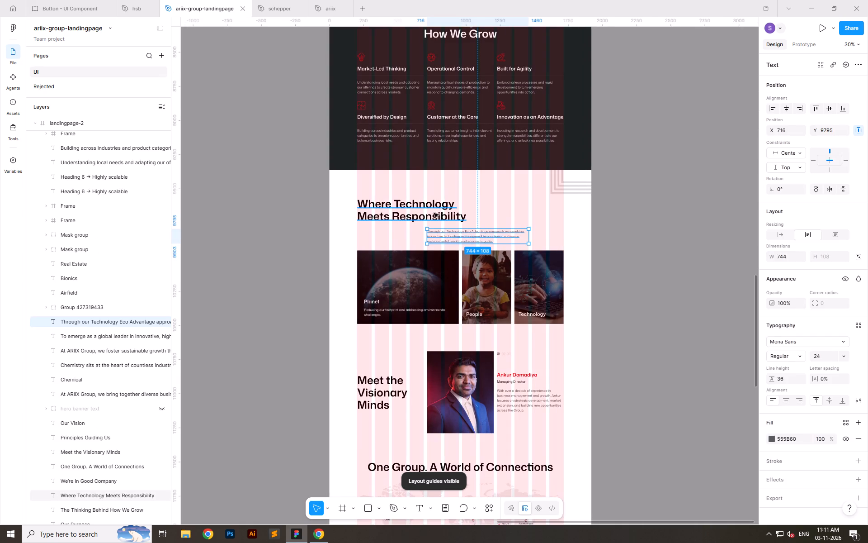
pyautogui.keyDown('shift'); pyautogui.click(429, 211); pyautogui.keyUp('shift')
pyautogui.keyDown('shift'); pyautogui.moveTo(396, 215); pyautogui.dragTo(416, 215); pyautogui.keyUp('shift')
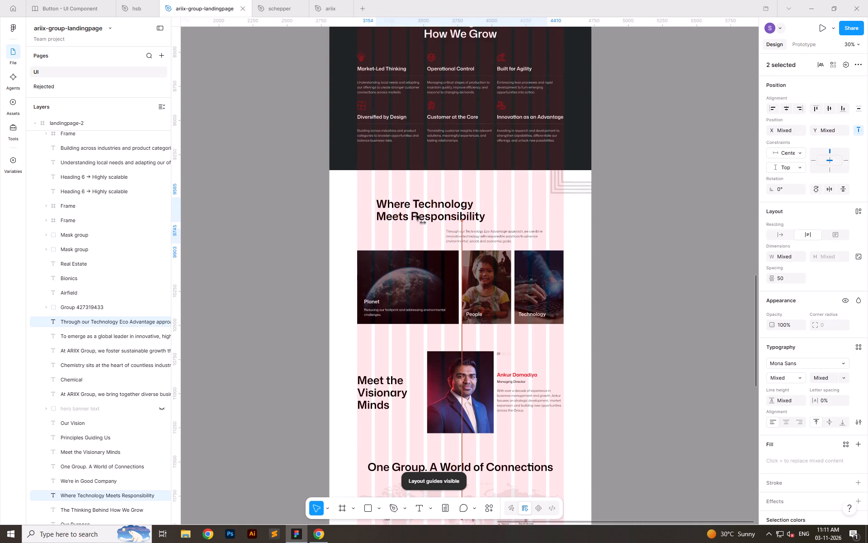
pyautogui.keyDown('shift'); pyautogui.moveTo(416, 215); pyautogui.dragTo(430, 215); pyautogui.keyUp('shift')
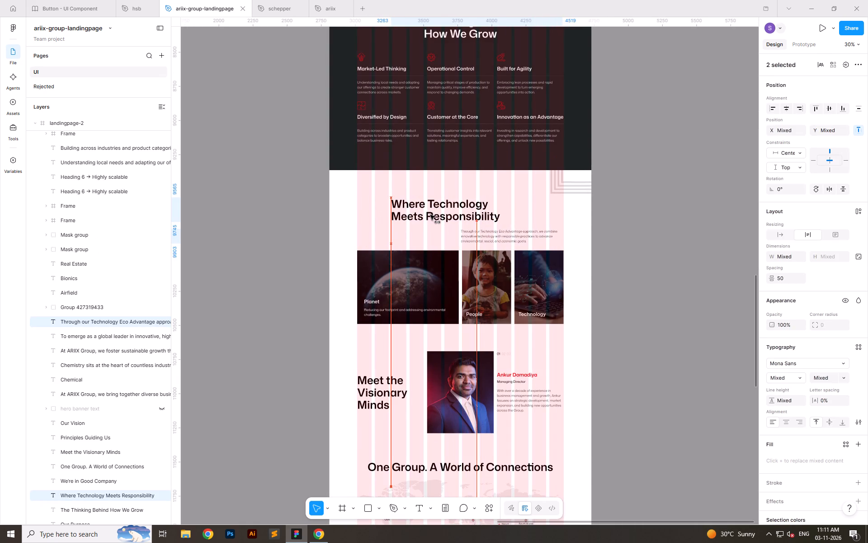
pyautogui.keyDown('shift'); pyautogui.moveTo(430, 215); pyautogui.dragTo(430, 215); pyautogui.keyUp('shift')
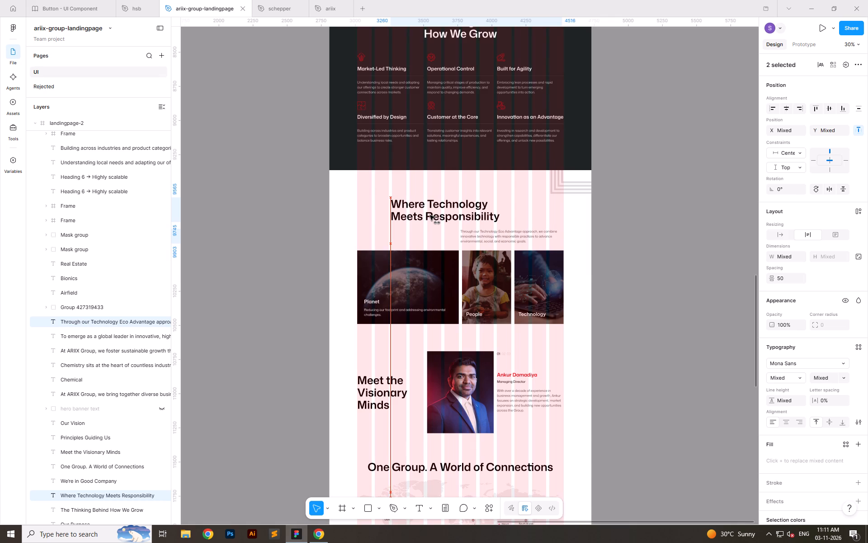
pyautogui.keyDown('shift'); pyautogui.moveTo(430, 215); pyautogui.dragTo(430, 215); pyautogui.keyUp('shift')
pyautogui.keyDown('ctrl'); pyautogui.scroll(13, 393, 259); pyautogui.keyUp('ctrl')
pyautogui.keyDown('ctrl'); pyautogui.scroll(-1, 407, 198); pyautogui.keyUp('ctrl')
pyautogui.keyDown('shift'); pyautogui.moveTo(402, 157); pyautogui.dragTo(406, 157); pyautogui.keyUp('shift')
pyautogui.keyDown('ctrl'); pyautogui.scroll(-7, 302, 262); pyautogui.keyUp('ctrl')
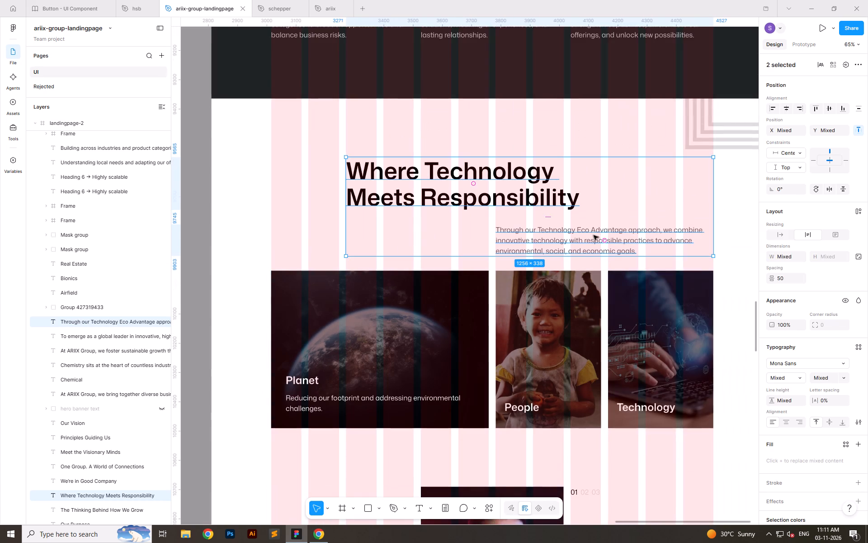
# Move the corner stripes horizontally to the page's left edge at X 0, Y 9365, and flip them horizontally.
pyautogui.click(693, 119)
pyautogui.moveTo(697, 136); pyautogui.dragTo(263, 137)
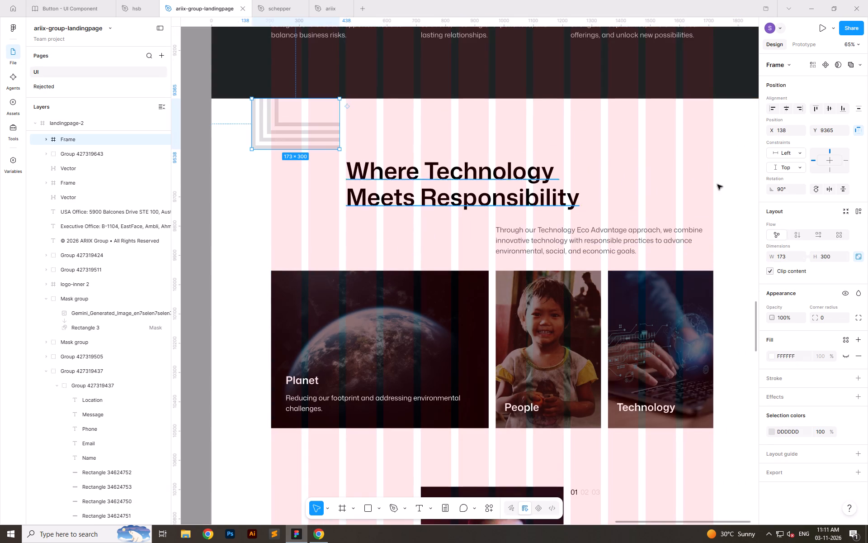
pyautogui.click(828, 186)
pyautogui.moveTo(303, 131); pyautogui.dragTo(262, 129)
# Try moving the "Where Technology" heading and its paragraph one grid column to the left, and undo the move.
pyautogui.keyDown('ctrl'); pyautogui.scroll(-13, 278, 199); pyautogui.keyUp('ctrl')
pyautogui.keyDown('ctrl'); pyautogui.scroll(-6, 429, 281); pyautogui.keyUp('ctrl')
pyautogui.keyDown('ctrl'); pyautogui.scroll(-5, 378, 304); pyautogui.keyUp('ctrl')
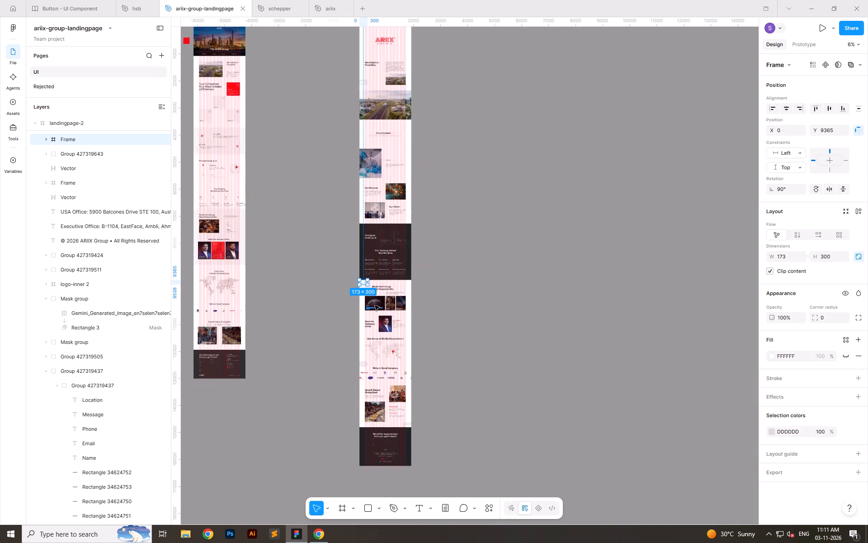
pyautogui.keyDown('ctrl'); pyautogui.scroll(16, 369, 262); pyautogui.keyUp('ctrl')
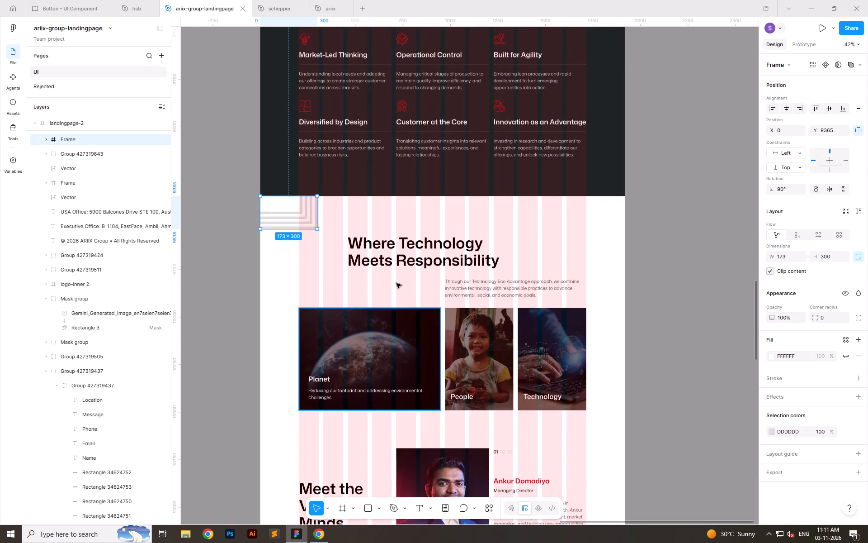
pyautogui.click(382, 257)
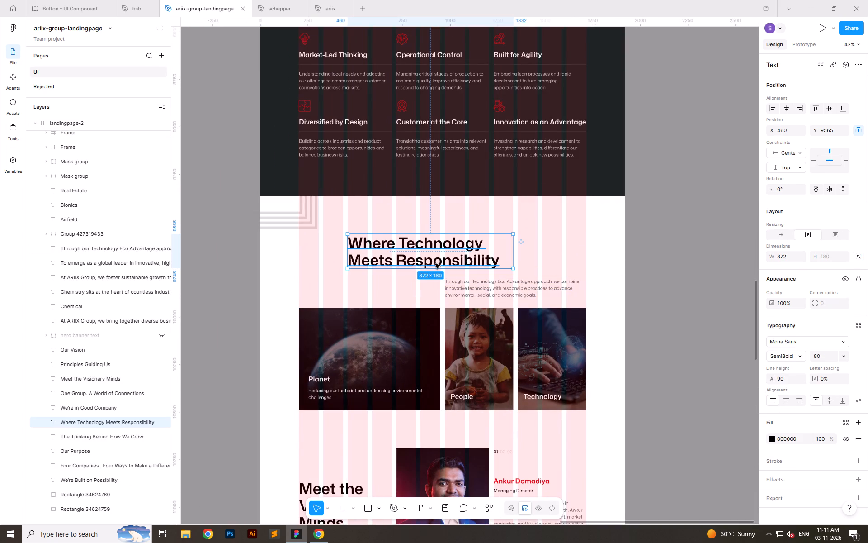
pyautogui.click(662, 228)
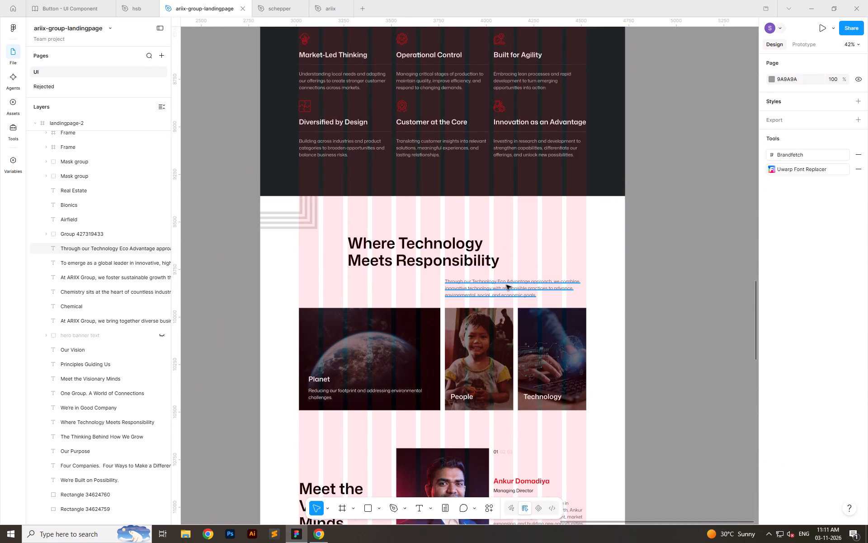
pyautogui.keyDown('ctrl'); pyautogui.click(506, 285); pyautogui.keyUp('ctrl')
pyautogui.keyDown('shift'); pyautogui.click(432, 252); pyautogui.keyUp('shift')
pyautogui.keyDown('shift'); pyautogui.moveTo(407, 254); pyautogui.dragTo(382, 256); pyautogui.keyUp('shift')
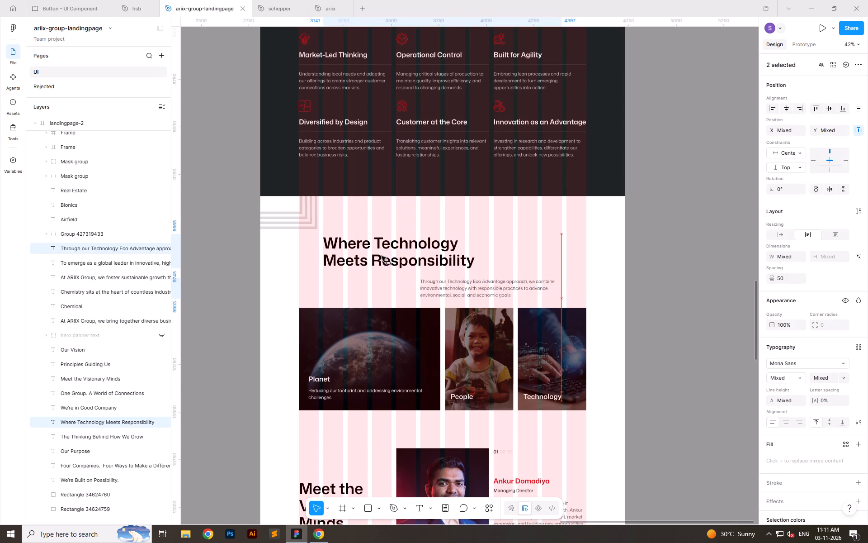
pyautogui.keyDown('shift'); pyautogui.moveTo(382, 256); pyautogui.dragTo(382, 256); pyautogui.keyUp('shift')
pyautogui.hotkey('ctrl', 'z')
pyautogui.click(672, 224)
# Review the stripe graphics and section layout of landingpage-2 from the dark section down to the footer.
pyautogui.keyDown('ctrl'); pyautogui.scroll(-6, 379, 166); pyautogui.keyUp('ctrl')
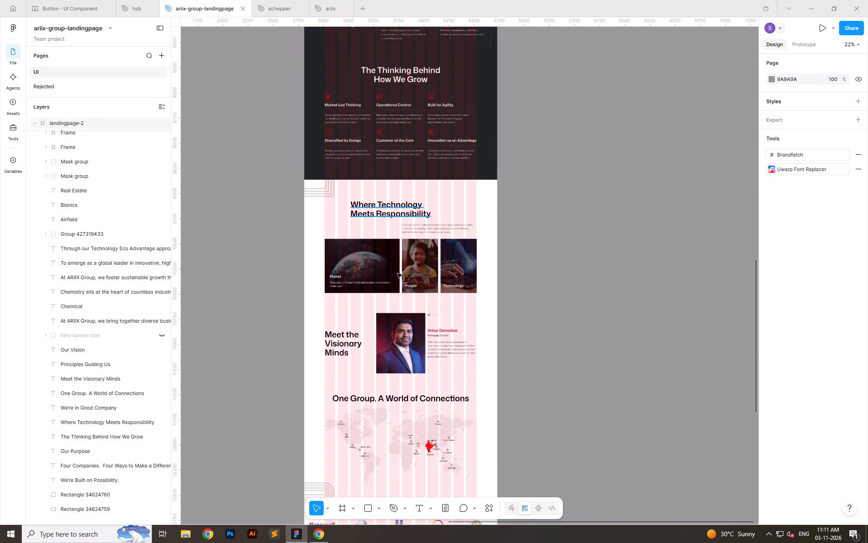
pyautogui.click(326, 188)
pyautogui.keyDown('ctrl'); pyautogui.scroll(9, 315, 194); pyautogui.keyUp('ctrl')
pyautogui.keyDown('ctrl'); pyautogui.scroll(-11, 291, 202); pyautogui.keyUp('ctrl')
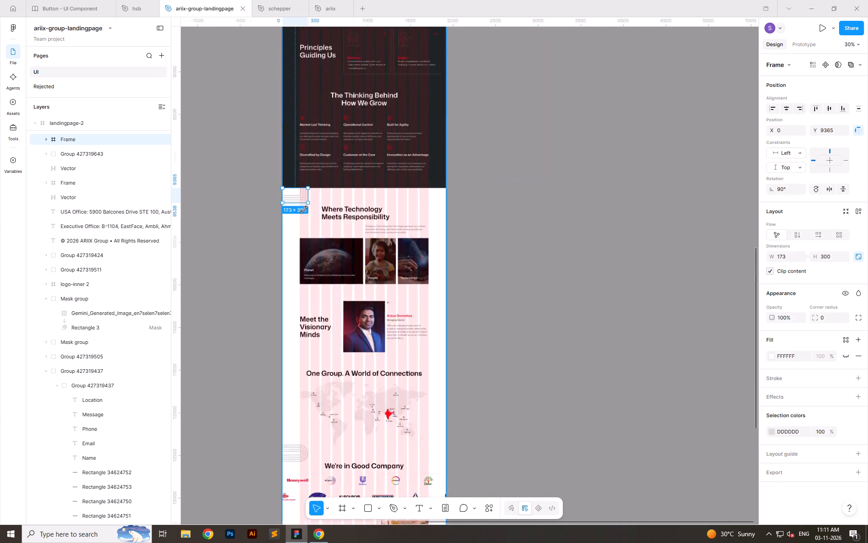
pyautogui.keyDown('ctrl'); pyautogui.scroll(-6, 304, 210); pyautogui.keyUp('ctrl')
pyautogui.click(525, 228)
pyautogui.scroll(7, 340, 189)
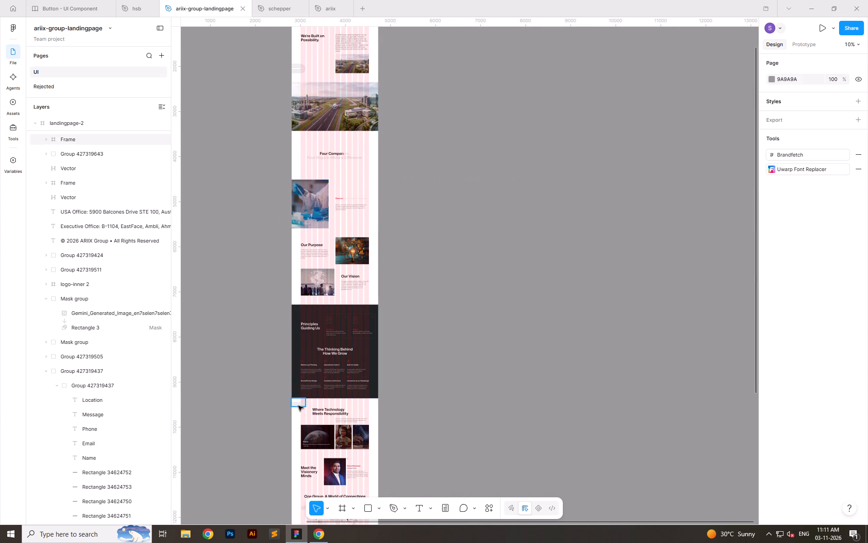
pyautogui.scroll(-12, 302, 393)
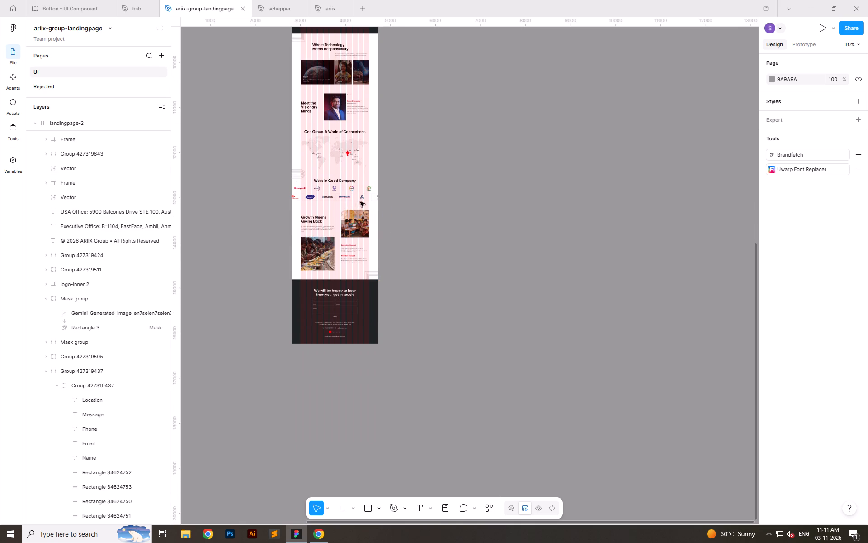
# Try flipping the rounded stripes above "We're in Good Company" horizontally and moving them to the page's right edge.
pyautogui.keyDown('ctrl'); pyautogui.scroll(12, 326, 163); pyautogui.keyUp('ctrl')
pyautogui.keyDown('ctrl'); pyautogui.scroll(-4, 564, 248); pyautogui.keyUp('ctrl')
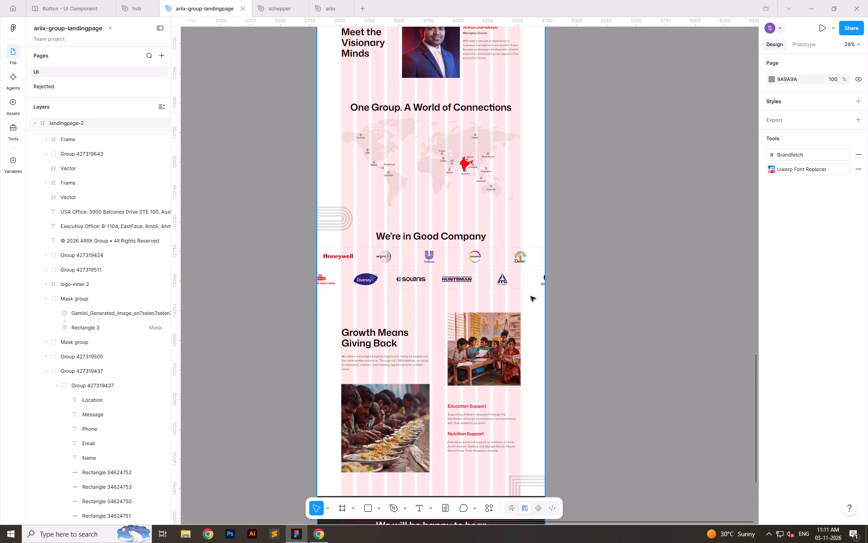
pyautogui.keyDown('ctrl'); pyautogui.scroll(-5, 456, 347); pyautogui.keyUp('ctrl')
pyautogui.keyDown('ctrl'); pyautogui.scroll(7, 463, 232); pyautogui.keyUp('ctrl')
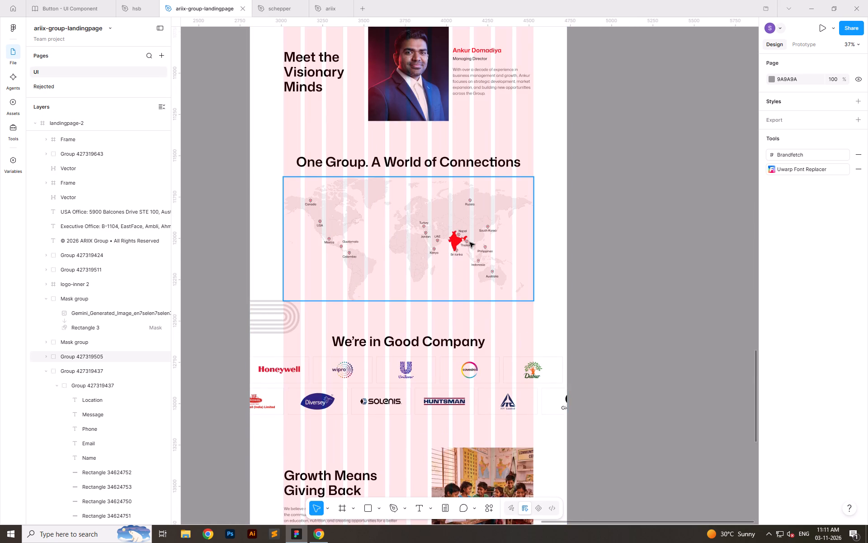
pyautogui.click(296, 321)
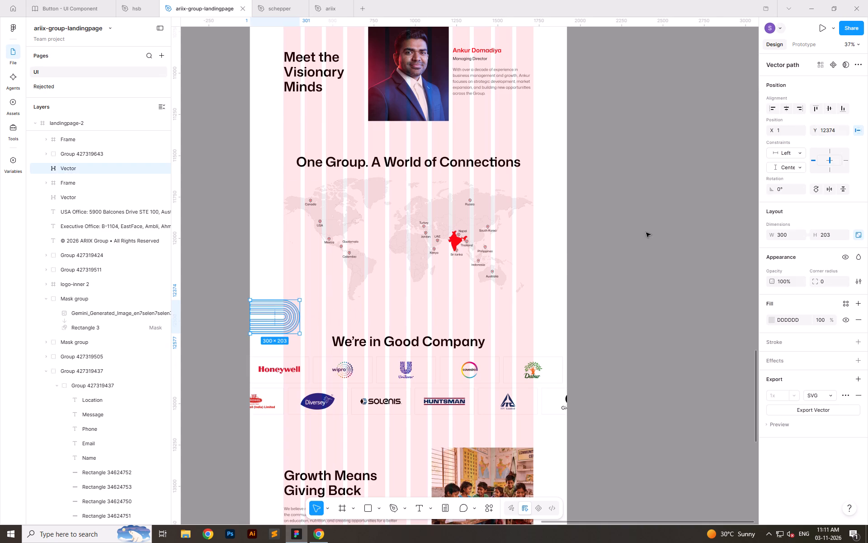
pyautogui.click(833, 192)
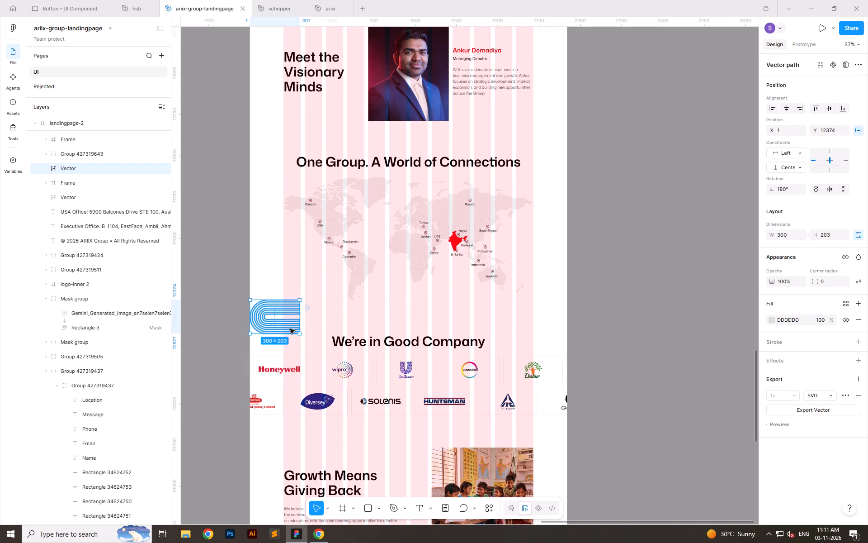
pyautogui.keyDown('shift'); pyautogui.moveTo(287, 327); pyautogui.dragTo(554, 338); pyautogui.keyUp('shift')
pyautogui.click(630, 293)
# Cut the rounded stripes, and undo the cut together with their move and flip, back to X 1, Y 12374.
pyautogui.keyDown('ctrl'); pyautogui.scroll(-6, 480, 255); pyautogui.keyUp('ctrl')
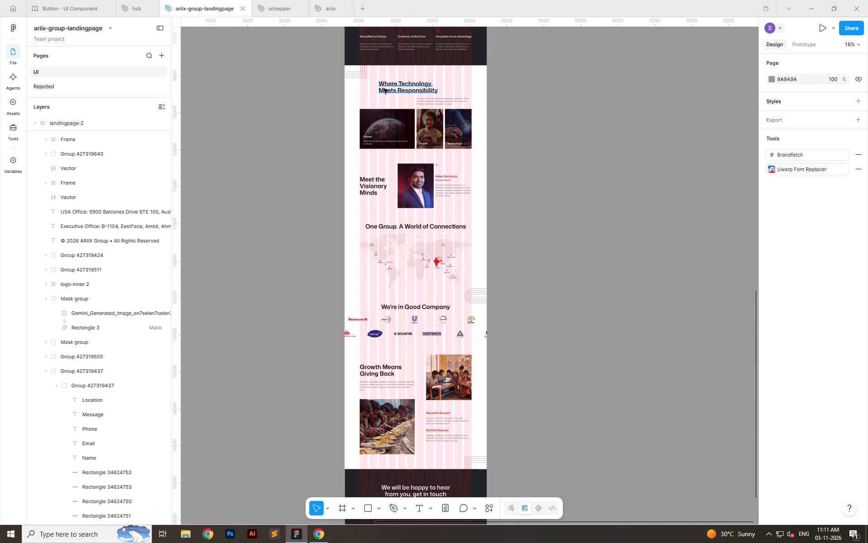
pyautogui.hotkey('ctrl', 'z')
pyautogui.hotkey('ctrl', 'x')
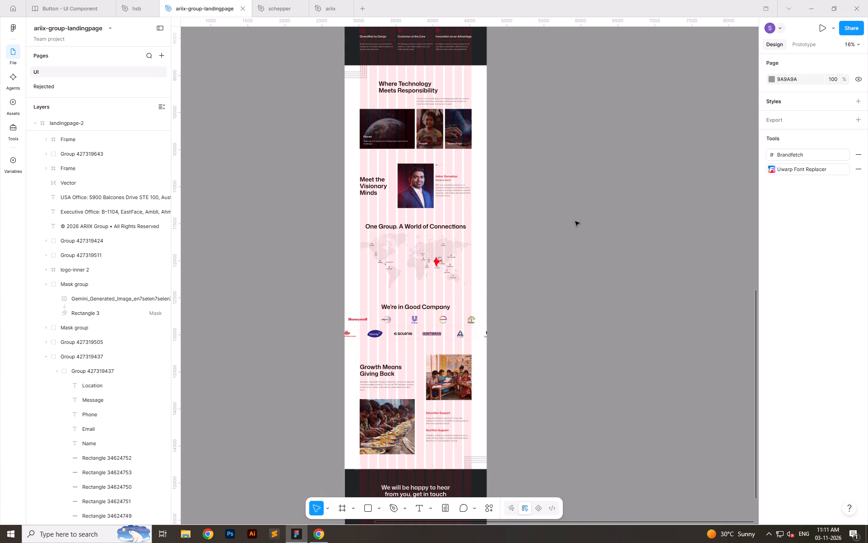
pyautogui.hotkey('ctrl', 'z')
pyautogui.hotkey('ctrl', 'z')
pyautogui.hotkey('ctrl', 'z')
# Undo the earlier edits until the corner stripes are at X 1620, Y 9365 and the "Where Technology" heading is on the first grid column.
pyautogui.keyDown('ctrl'); pyautogui.scroll(-6, 395, 333); pyautogui.keyUp('ctrl')
pyautogui.keyDown('ctrl'); pyautogui.scroll(7, 391, 150); pyautogui.keyUp('ctrl')
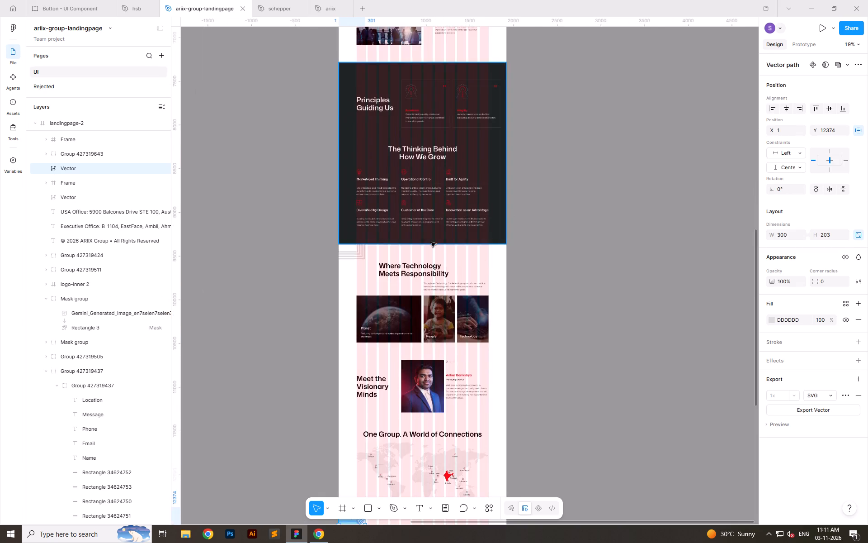
pyautogui.hotkey('ctrl', 'z')
pyautogui.hotkey('ctrl', 'z')
pyautogui.hotkey('ctrl', 'z')
pyautogui.hotkey('ctrl', 'z')
pyautogui.hotkey('ctrl', 'z')
pyautogui.hotkey('ctrl', 'z')
pyautogui.hotkey('ctrl', 'z')
pyautogui.hotkey('ctrl', 'z')
pyautogui.hotkey('ctrl', 'z')
pyautogui.hotkey('ctrl', 'z')
pyautogui.hotkey('ctrl', 'z')
pyautogui.hotkey('ctrl', 'z')
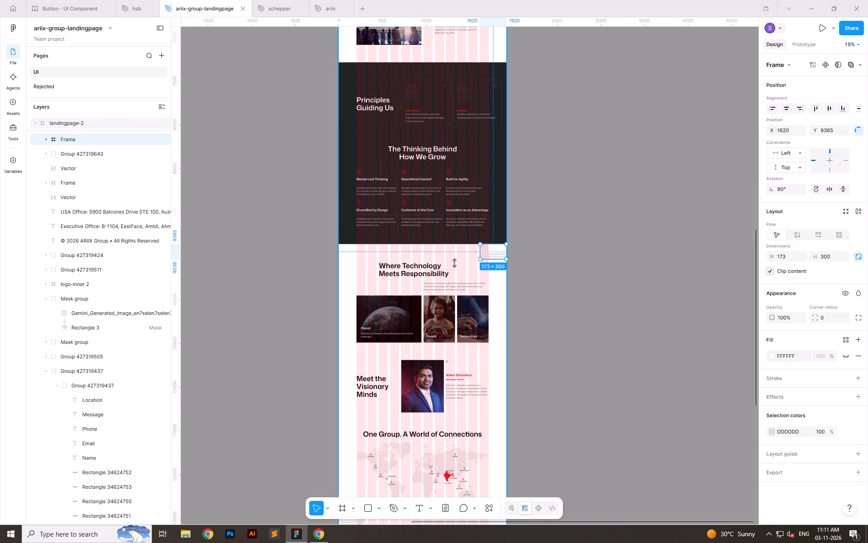
pyautogui.hotkey('ctrl', 'z')
pyautogui.hotkey('ctrl', 'z')
pyautogui.click(565, 262)
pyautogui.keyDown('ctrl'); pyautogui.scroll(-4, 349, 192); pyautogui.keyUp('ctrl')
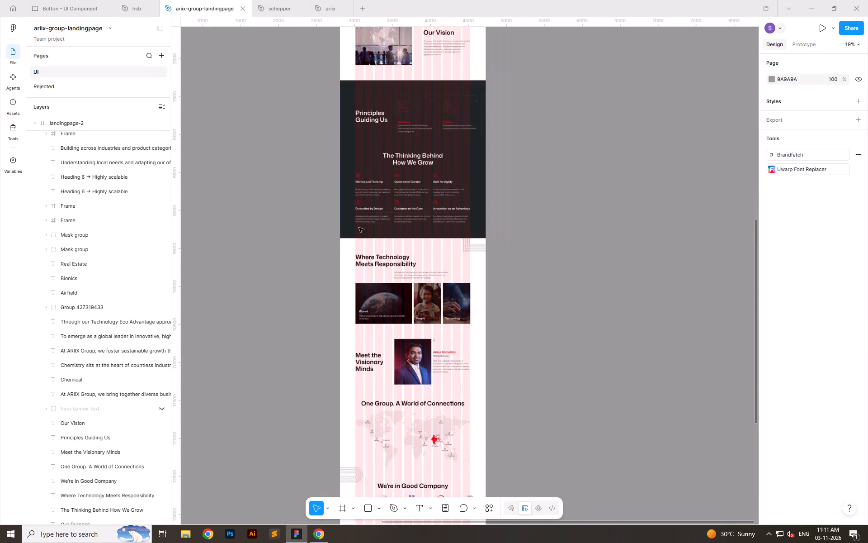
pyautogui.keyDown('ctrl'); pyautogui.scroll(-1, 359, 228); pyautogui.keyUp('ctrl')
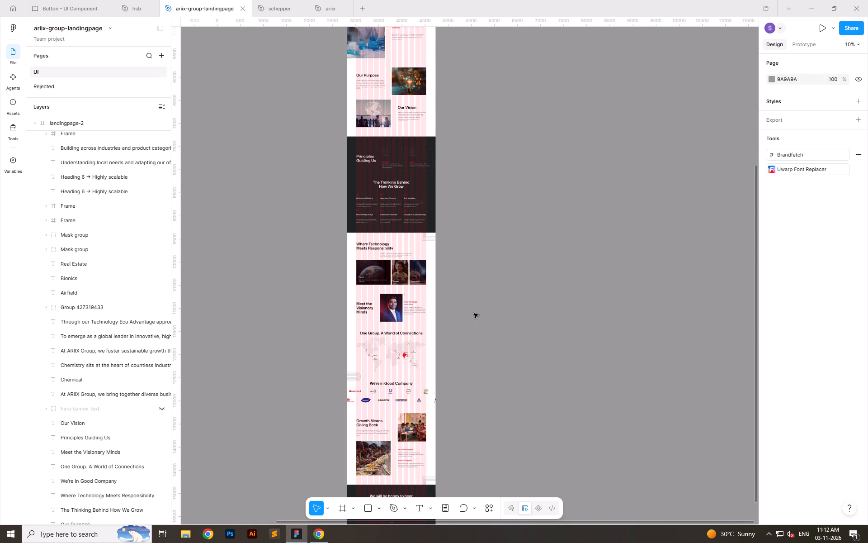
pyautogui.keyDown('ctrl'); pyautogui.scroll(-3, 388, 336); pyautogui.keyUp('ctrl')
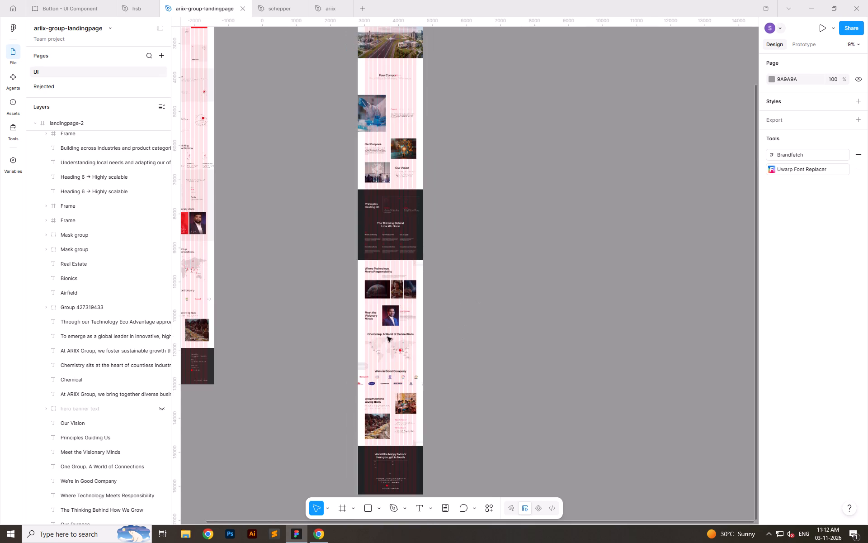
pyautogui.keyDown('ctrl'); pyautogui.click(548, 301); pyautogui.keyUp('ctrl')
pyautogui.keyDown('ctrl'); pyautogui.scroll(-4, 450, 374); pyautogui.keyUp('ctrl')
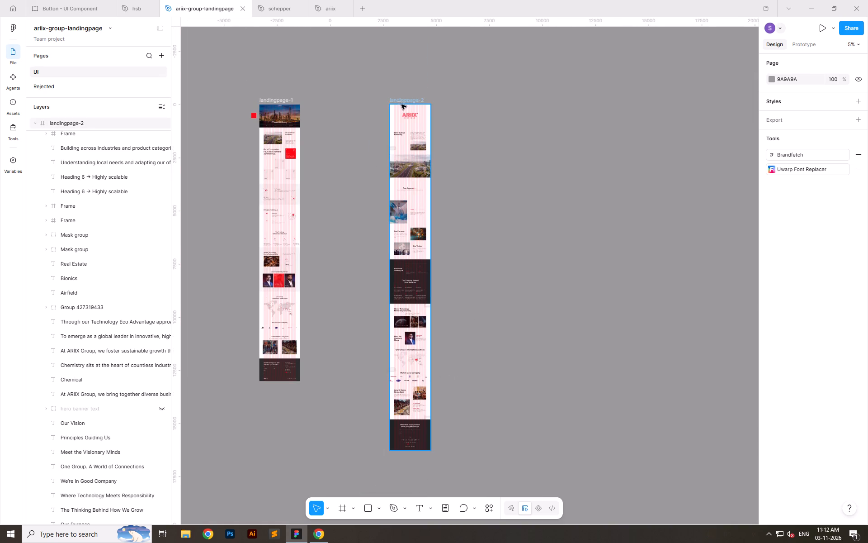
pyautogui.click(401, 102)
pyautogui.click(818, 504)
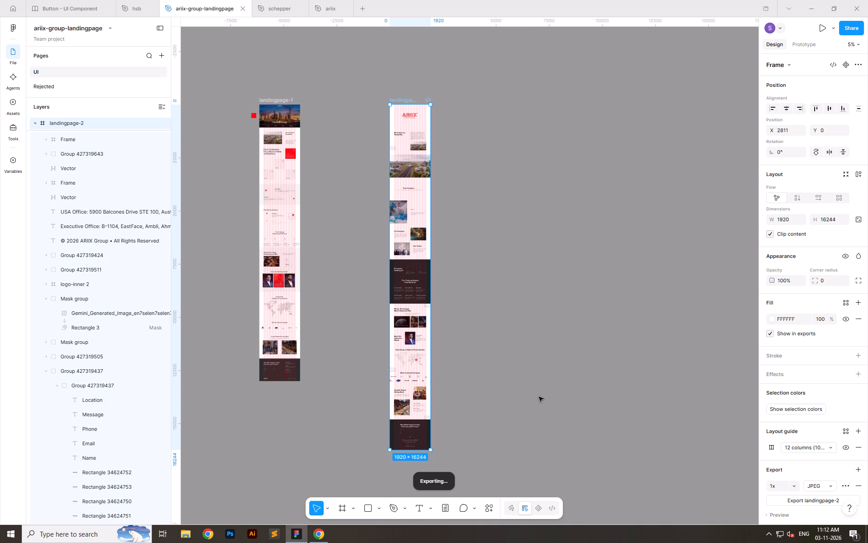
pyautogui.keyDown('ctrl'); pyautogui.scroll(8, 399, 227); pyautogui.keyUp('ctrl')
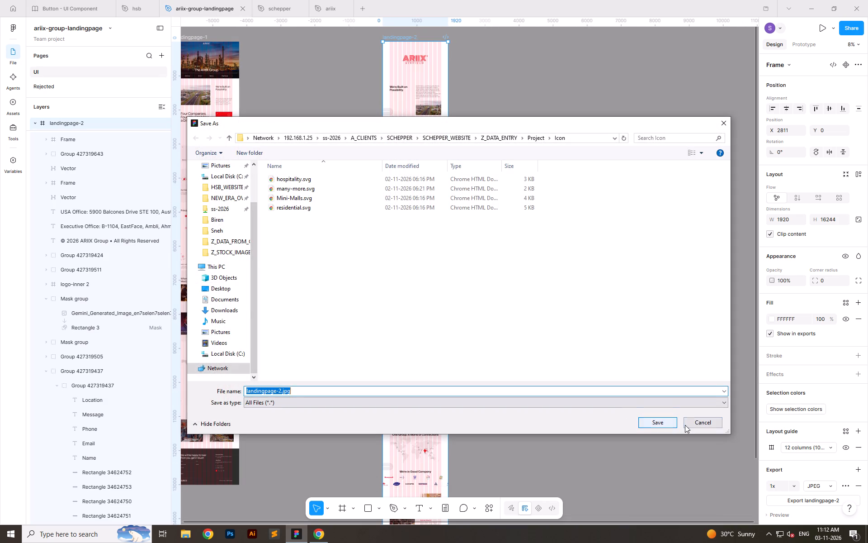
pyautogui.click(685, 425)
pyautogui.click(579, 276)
# Move the landingpage-2 frame horizontally to sit close beside landingpage-1, keeping their top edges level.
pyautogui.keyDown('ctrl'); pyautogui.scroll(-4, 491, 310); pyautogui.keyUp('ctrl')
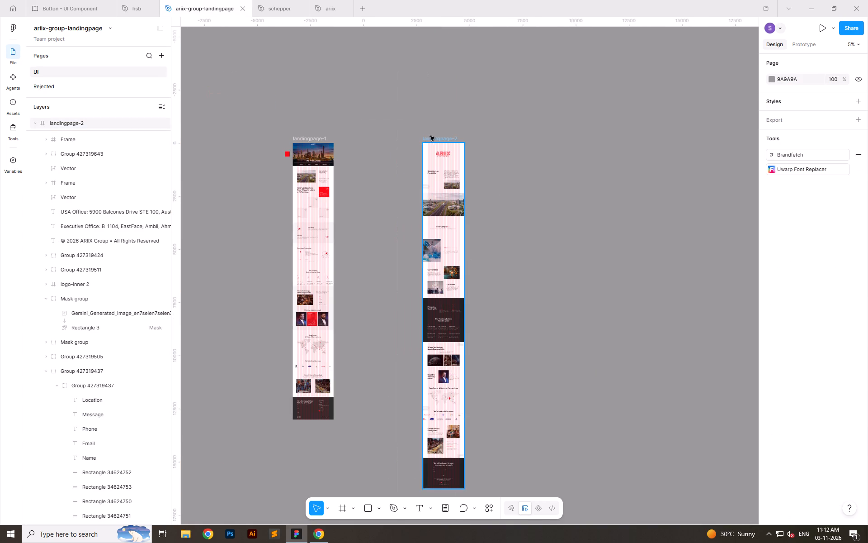
pyautogui.moveTo(430, 136); pyautogui.dragTo(348, 137)
pyautogui.click(453, 177)
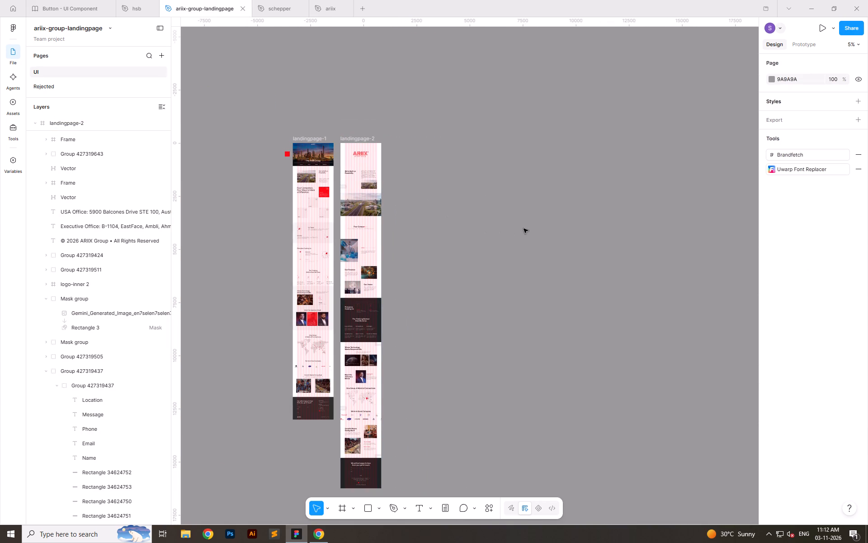
# Examine the play icon on landingpage-2's runway image and compare it with the runway image on landingpage-1.
pyautogui.keyDown('ctrl'); pyautogui.scroll(13, 342, 217); pyautogui.keyUp('ctrl')
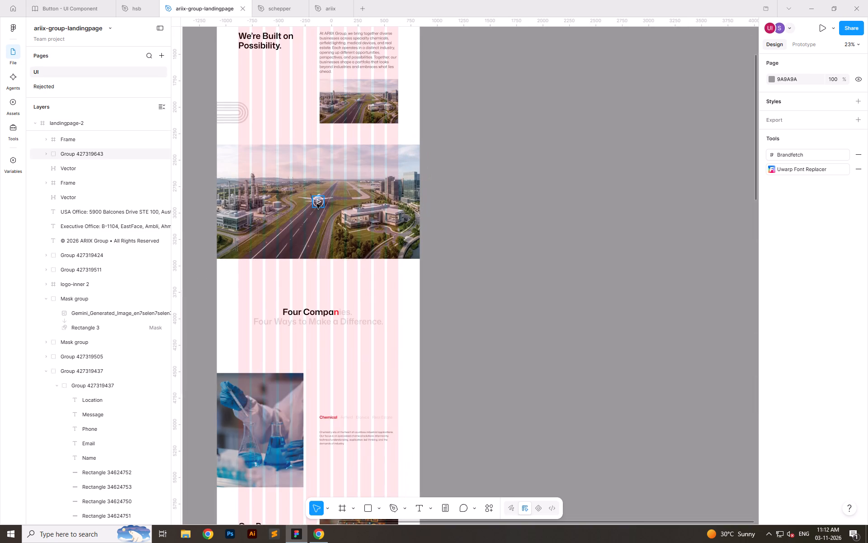
pyautogui.click(316, 204)
pyautogui.click(571, 226)
pyautogui.keyDown('ctrl'); pyautogui.scroll(-7, 560, 336); pyautogui.keyUp('ctrl')
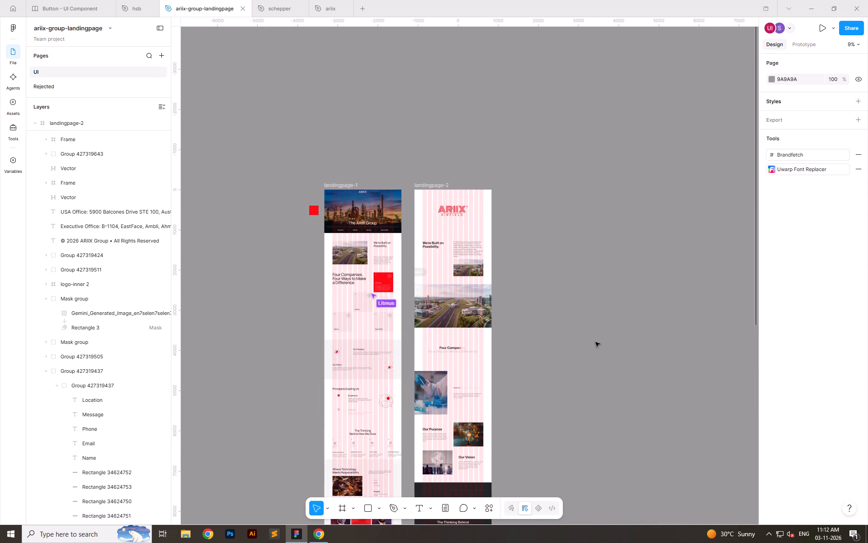
pyautogui.keyDown('ctrl'); pyautogui.scroll(6, 595, 342); pyautogui.keyUp('ctrl')
pyautogui.keyDown('ctrl'); pyautogui.click(222, 217); pyautogui.keyUp('ctrl')
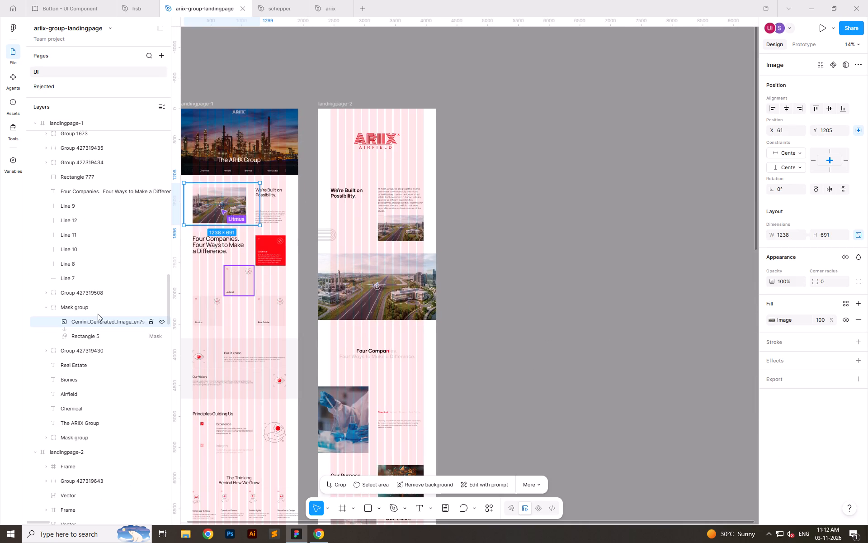
pyautogui.click(558, 307)
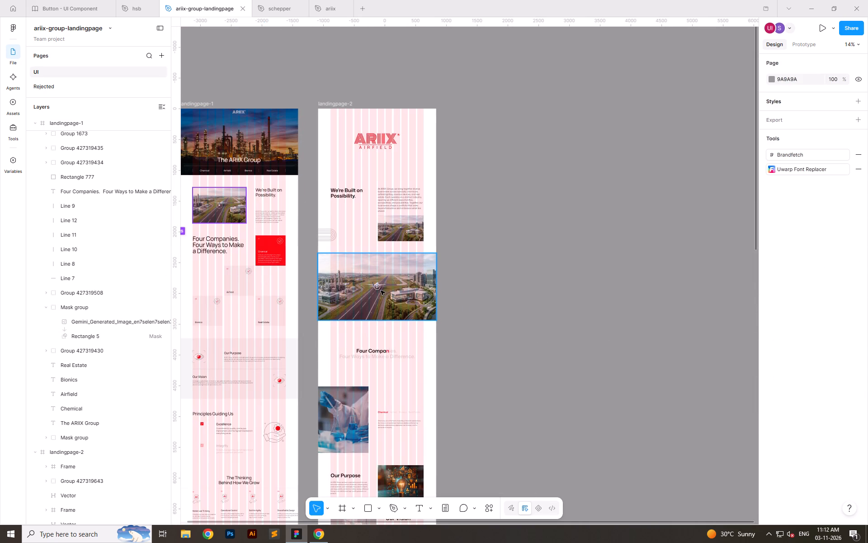
pyautogui.click(378, 288)
pyautogui.click(483, 298)
pyautogui.click(712, 298)
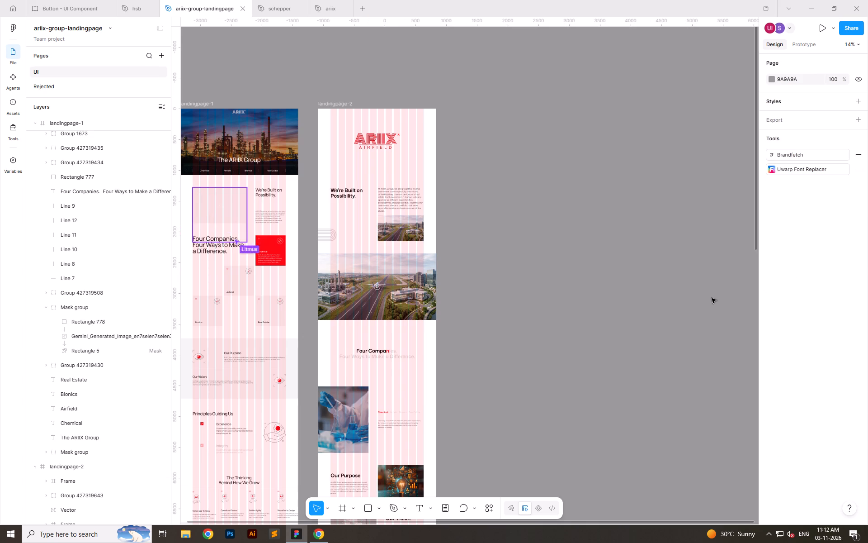
# Switch to Chrome and look through the open reference pages, including onform.studio, the HSB home page and its International Immersion page.
pyautogui.hotkey('alt', 'Tab')
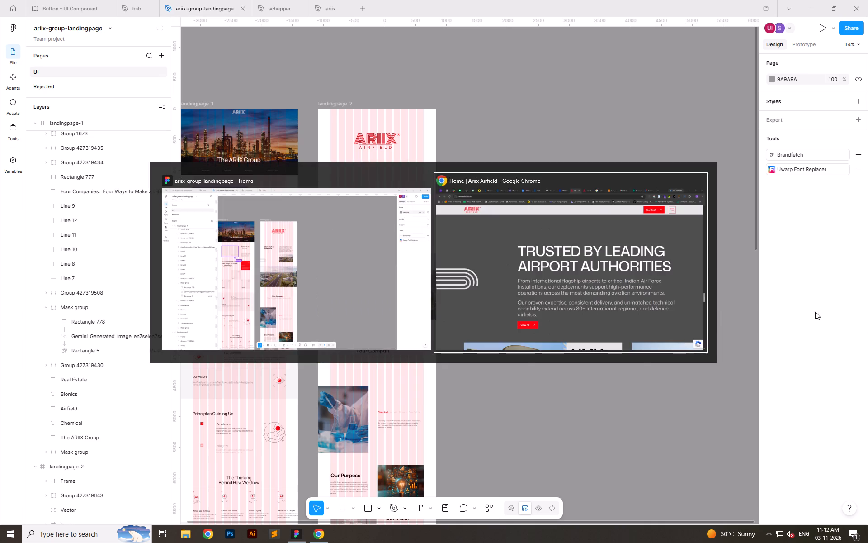
pyautogui.click(429, 0)
pyautogui.click(303, 0)
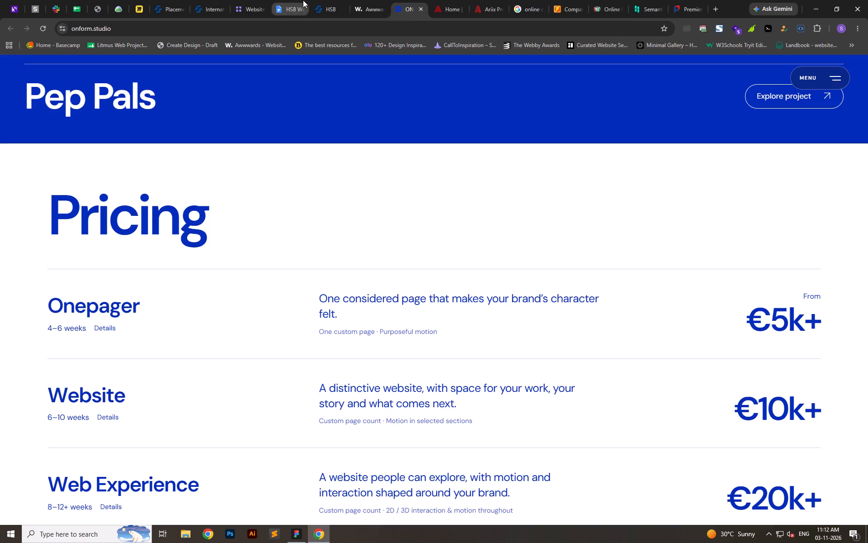
pyautogui.click(319, 0)
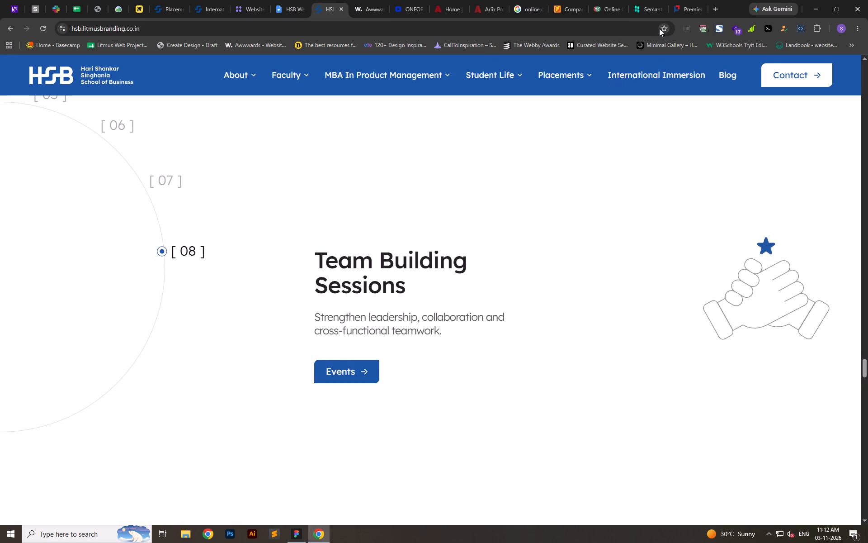
pyautogui.click(219, 0)
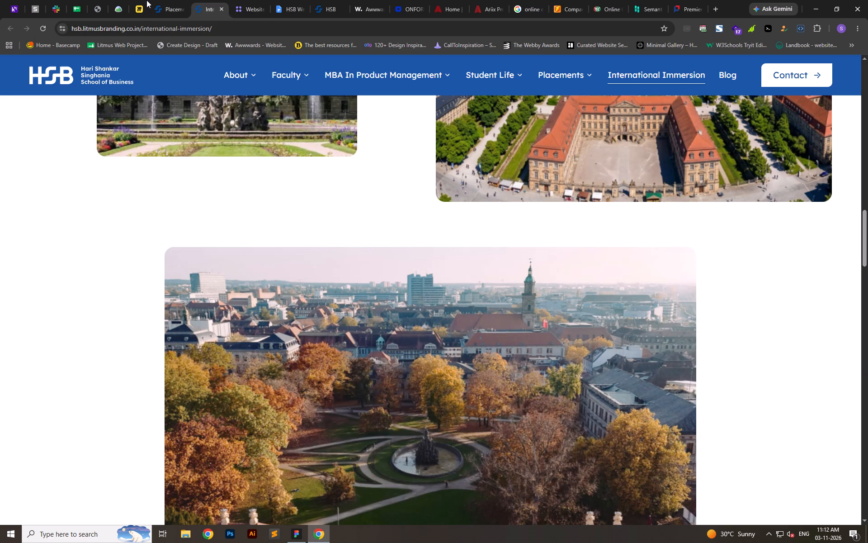
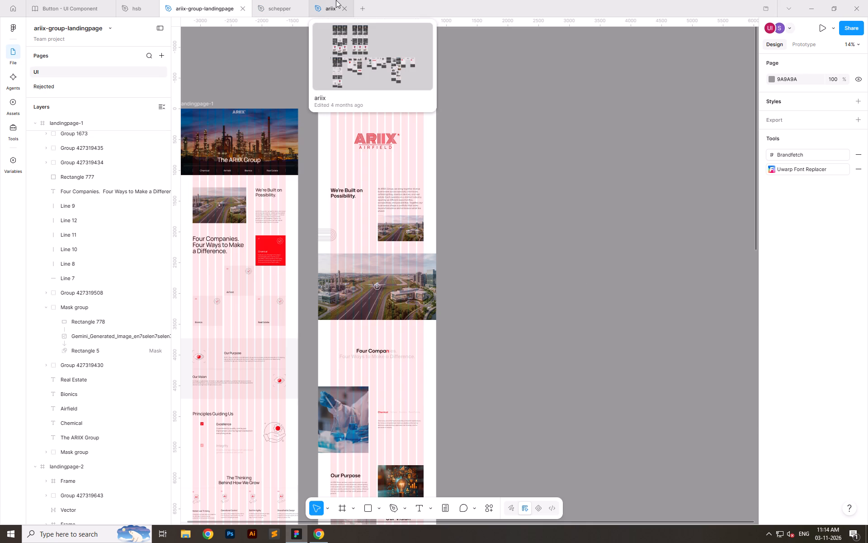
# Look through the ui page of the ariix file, from the homepage variants across to the about, infrastructure and f-series frames.
pyautogui.keyDown('ctrl'); pyautogui.scroll(-3, 285, 329); pyautogui.keyUp('ctrl')
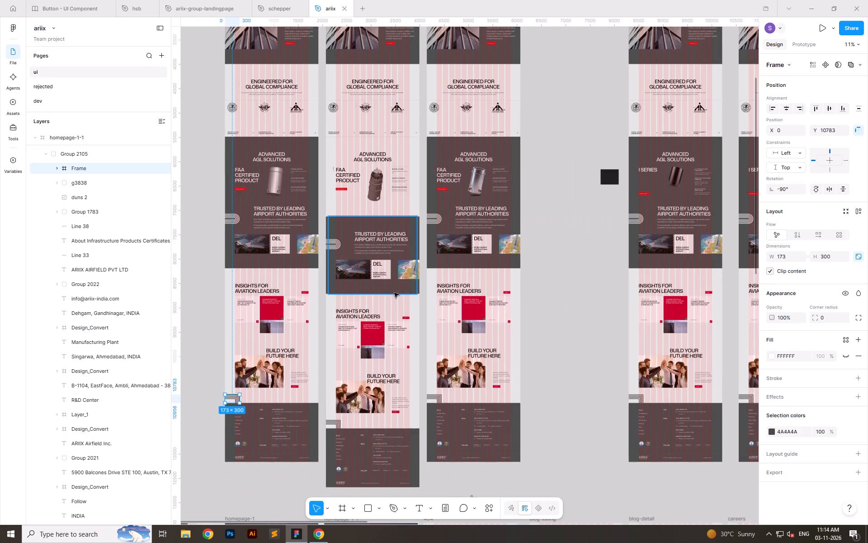
pyautogui.click(559, 333)
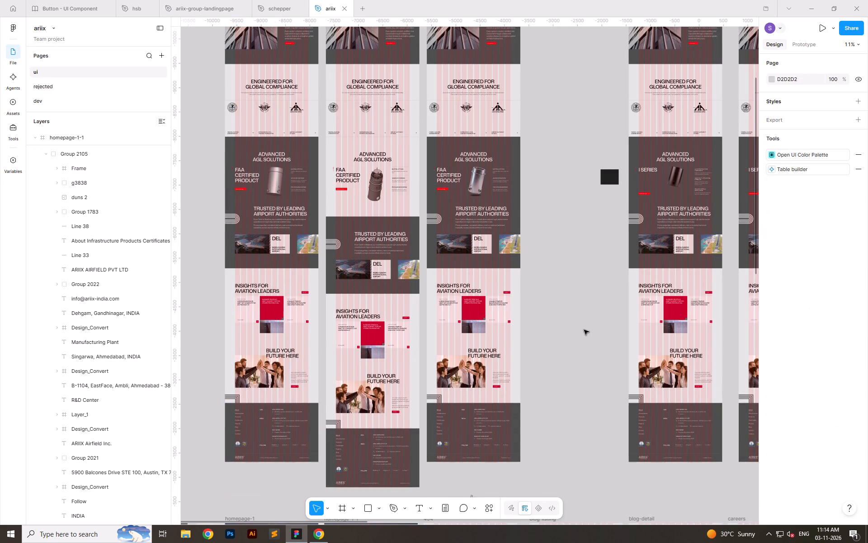
pyautogui.scroll(12, 584, 330)
pyautogui.scroll(-6, 569, 324)
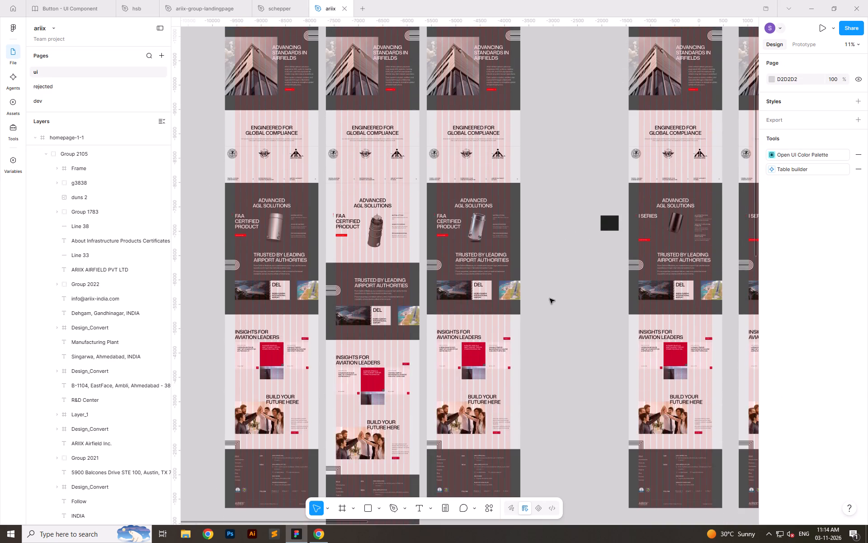
pyautogui.scroll(-11, 550, 299)
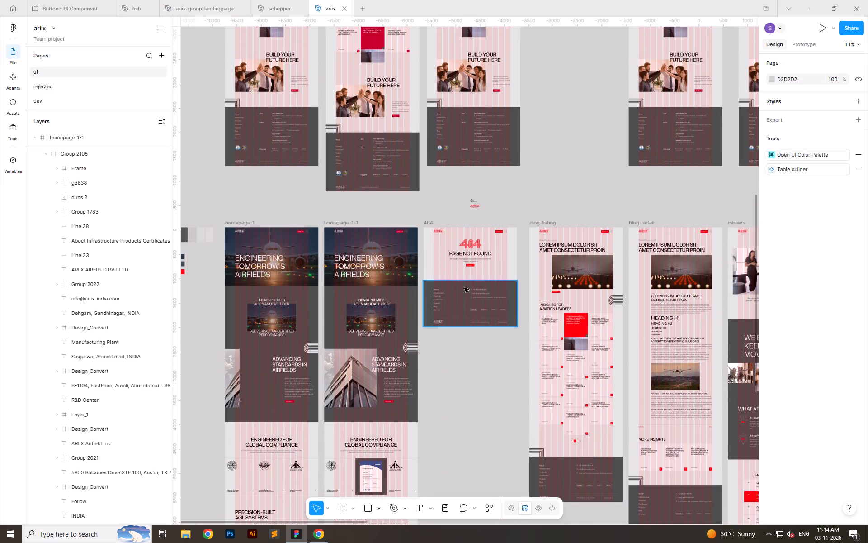
pyautogui.press('space')
pyautogui.press('space')
pyautogui.press('space')
pyautogui.press('space')
pyautogui.press('space')
pyautogui.press('space')
pyautogui.press('space')
pyautogui.press('space')
pyautogui.press('space')
pyautogui.press('space')
pyautogui.press('space')
pyautogui.press('space')
pyautogui.press('space')
pyautogui.press('space')
pyautogui.press('space')
pyautogui.press('space')
pyautogui.press('space')
pyautogui.press('space')
pyautogui.press('space')
pyautogui.press('space')
pyautogui.moveTo(566, 197); pyautogui.dragTo(129, 127)
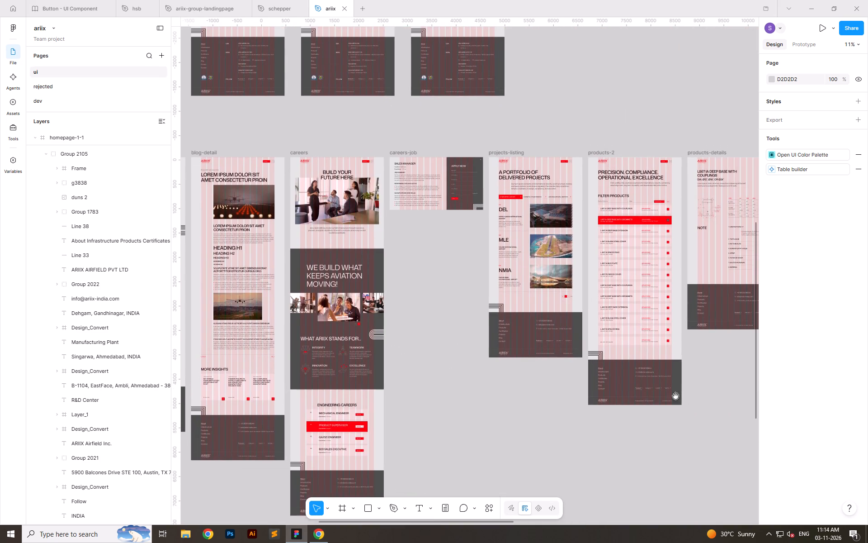
pyautogui.moveTo(728, 393); pyautogui.dragTo(183, 380)
pyautogui.moveTo(714, 444); pyautogui.dragTo(482, 221)
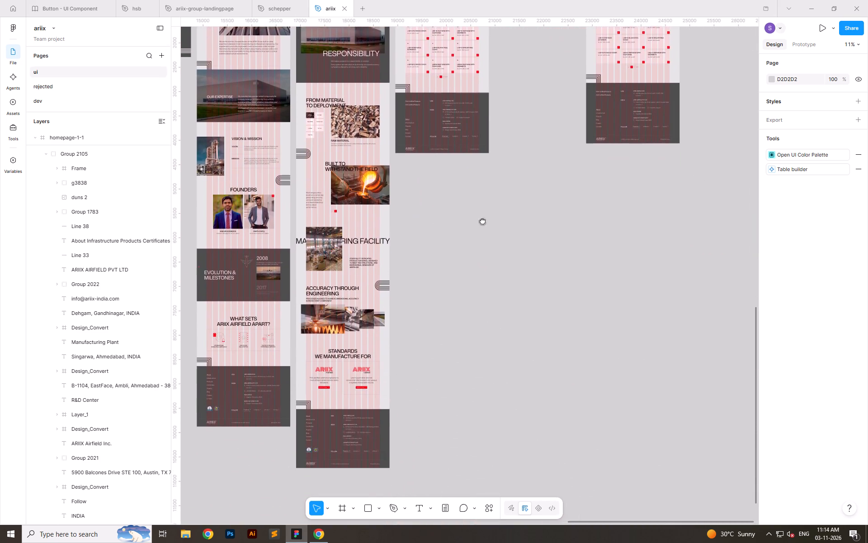
pyautogui.moveTo(482, 221); pyautogui.dragTo(761, 486)
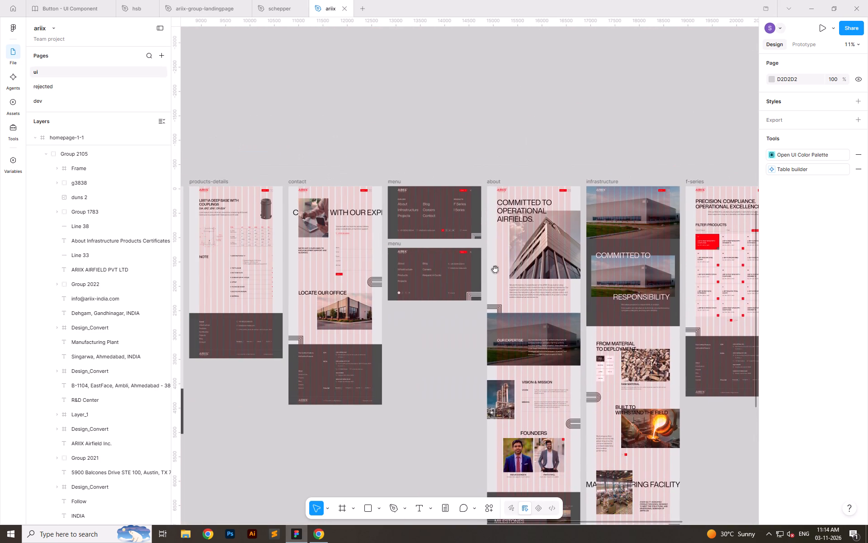
pyautogui.moveTo(316, 150); pyautogui.dragTo(590, 170)
# Review the ariix homepage, blog, careers, projects and products frames again for how the stripe graphics are placed.
pyautogui.press('space')
pyautogui.press('space')
pyautogui.press('space')
pyautogui.press('space')
pyautogui.press('space')
pyautogui.press('space')
pyautogui.press('space')
pyautogui.press('space')
pyautogui.press('space')
pyautogui.press('space')
pyautogui.press('space')
pyautogui.press('space')
pyautogui.press('space')
pyautogui.press('space')
pyautogui.press('space')
pyautogui.press('space')
pyautogui.press('space')
pyautogui.press('space')
pyautogui.press('space')
pyautogui.press('space')
pyautogui.moveTo(369, 176); pyautogui.dragTo(568, 202)
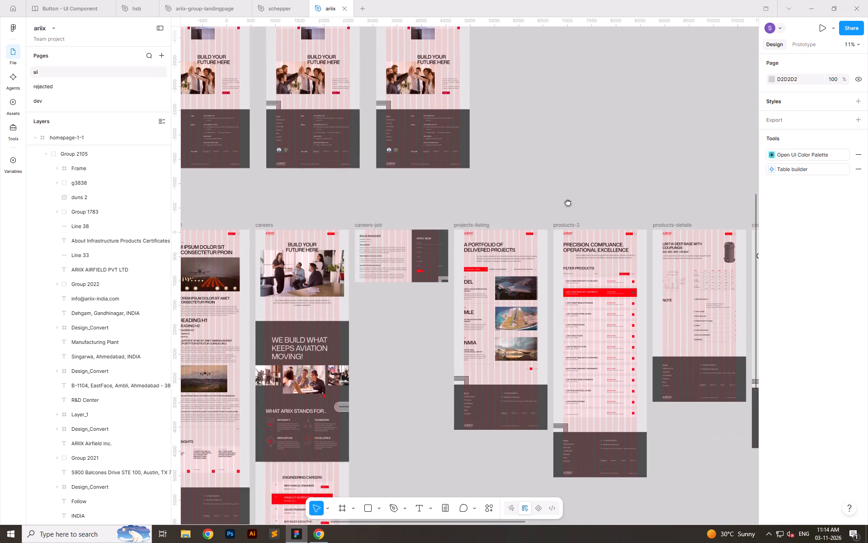
pyautogui.moveTo(568, 202); pyautogui.dragTo(725, 348)
pyautogui.moveTo(675, 110); pyautogui.dragTo(654, 220)
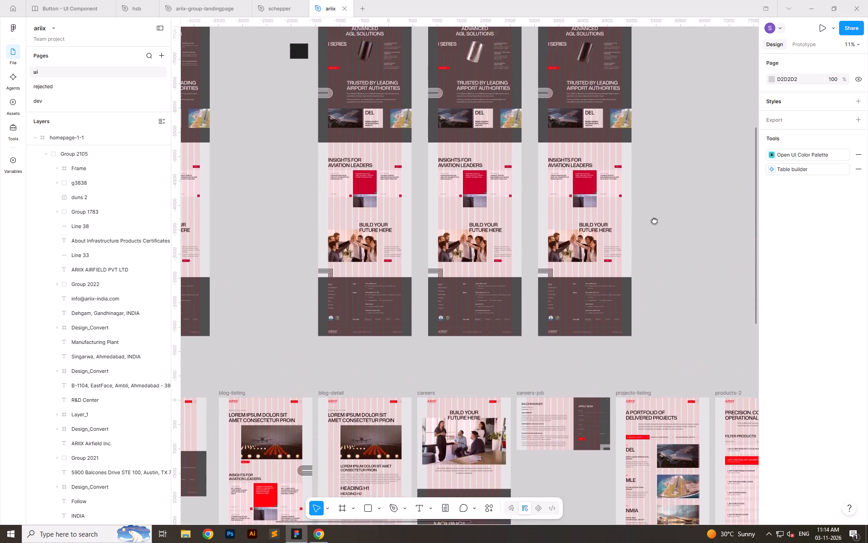
pyautogui.moveTo(654, 220); pyautogui.dragTo(690, 357)
pyautogui.moveTo(272, 132); pyautogui.dragTo(493, 270)
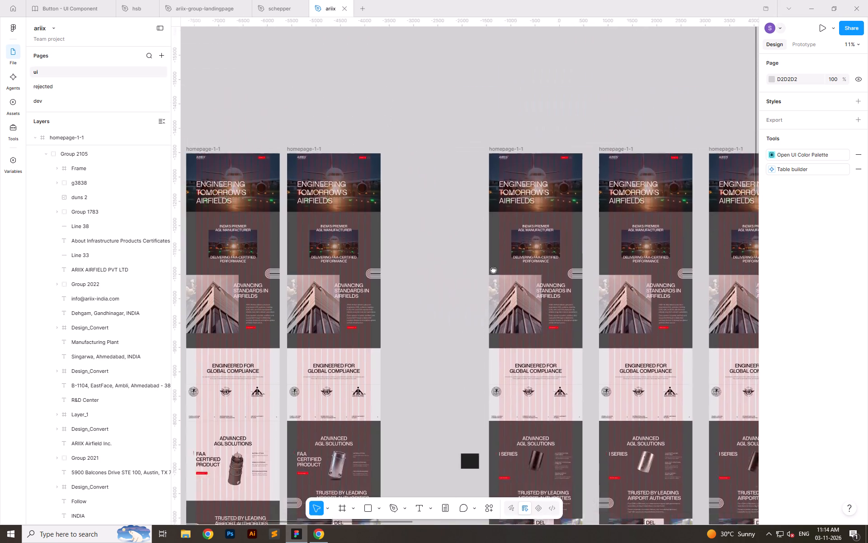
pyautogui.moveTo(493, 270); pyautogui.dragTo(568, 122)
pyautogui.moveTo(205, 357); pyautogui.dragTo(314, 135)
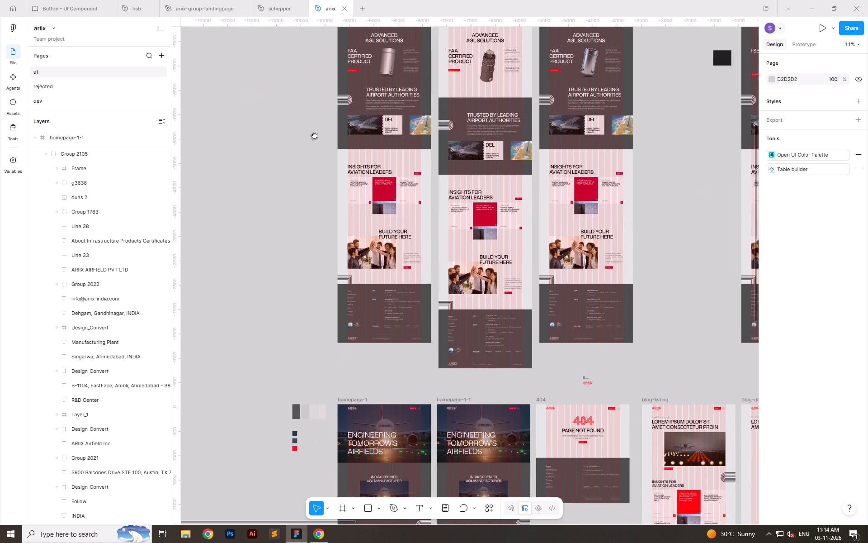
pyautogui.moveTo(314, 135); pyautogui.dragTo(320, 119)
pyautogui.moveTo(249, 309); pyautogui.dragTo(234, 77)
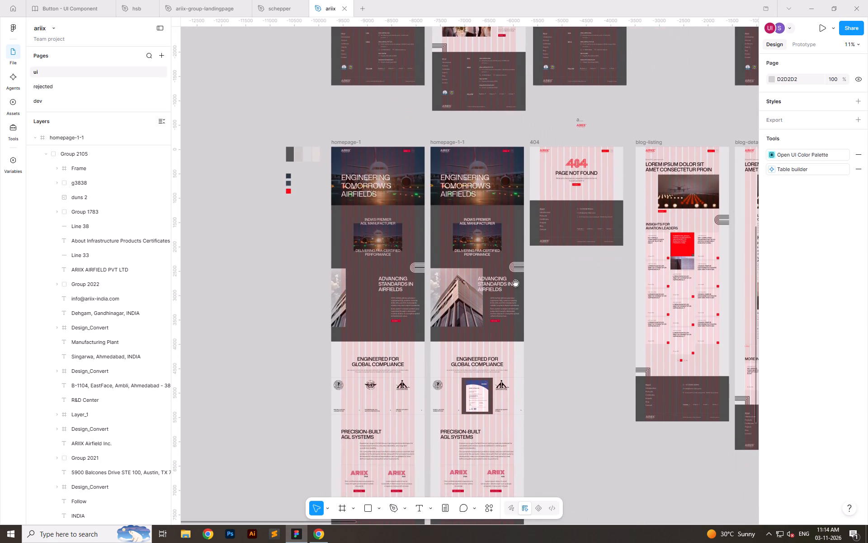
pyautogui.moveTo(572, 377); pyautogui.dragTo(519, 163)
pyautogui.moveTo(558, 383); pyautogui.dragTo(557, 376)
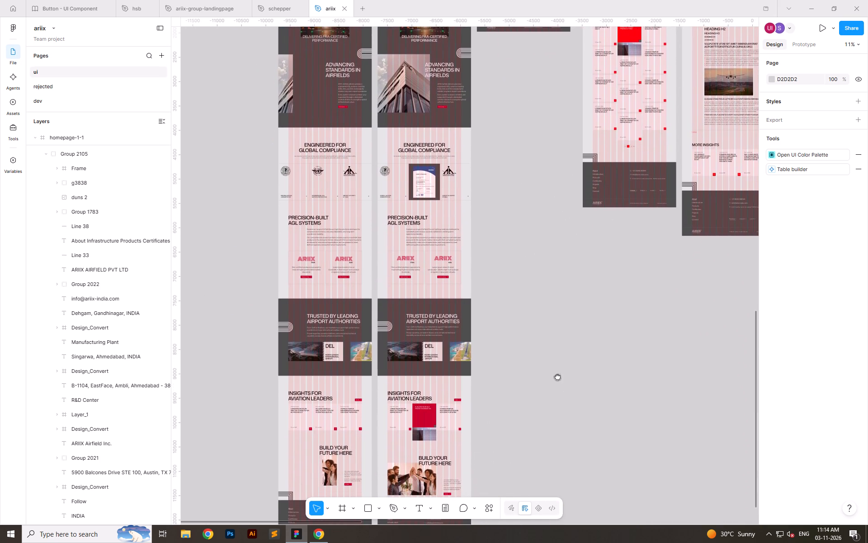
pyautogui.moveTo(557, 376); pyautogui.dragTo(292, 453)
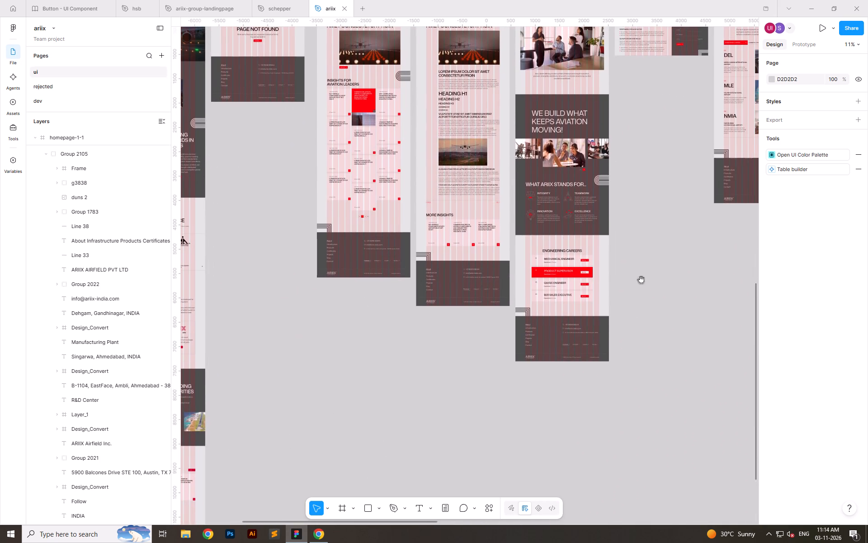
pyautogui.moveTo(644, 272); pyautogui.dragTo(556, 407)
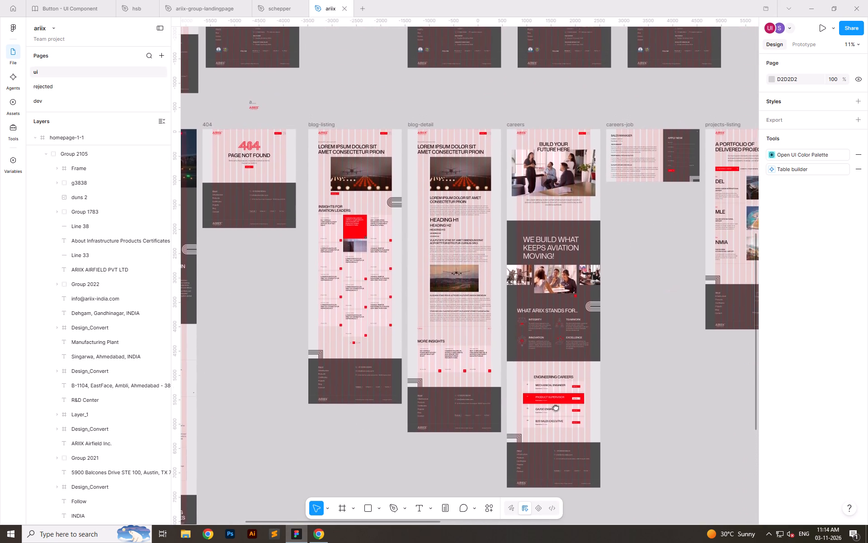
pyautogui.moveTo(556, 407); pyautogui.dragTo(282, 416)
pyautogui.moveTo(689, 420); pyautogui.dragTo(528, 371)
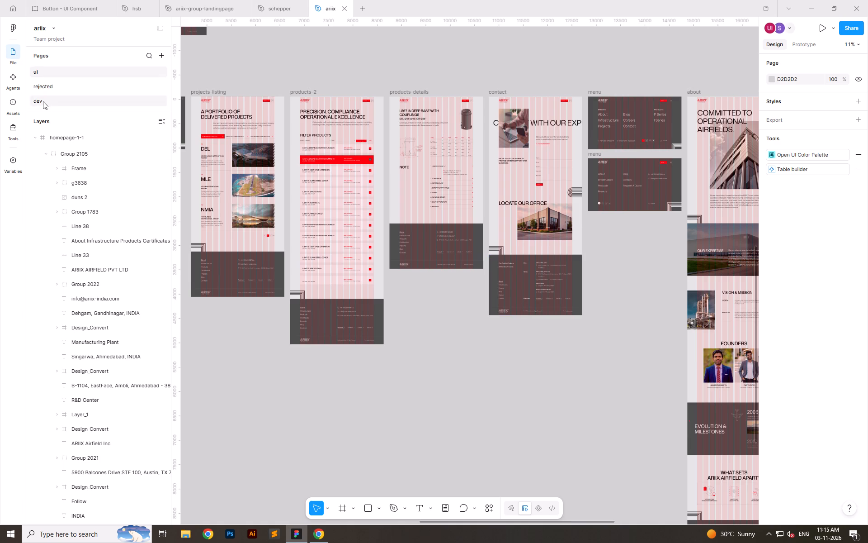
# On the ariix file's rejected page, copy the four stripe graphics around the "L-868 Lighting Bases" heading of homepage-1-1.
pyautogui.click(51, 86)
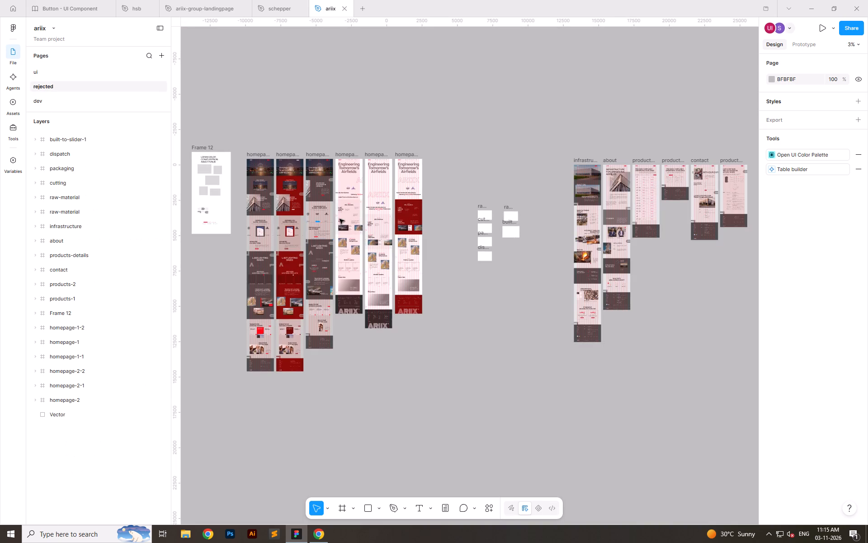
pyautogui.keyDown('ctrl'); pyautogui.scroll(2, 655, 248); pyautogui.keyUp('ctrl')
pyautogui.keyDown('ctrl'); pyautogui.scroll(-5, 718, 281); pyautogui.keyUp('ctrl')
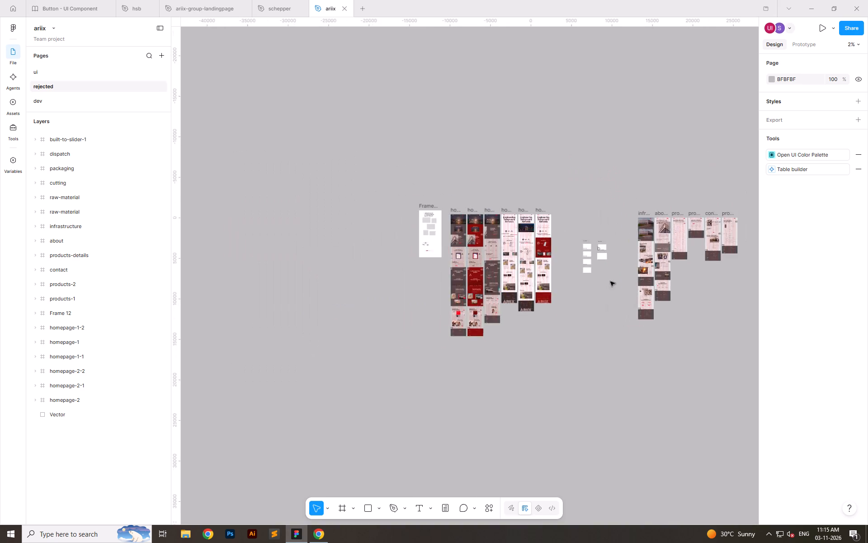
pyautogui.keyDown('ctrl'); pyautogui.scroll(13, 445, 254); pyautogui.keyUp('ctrl')
pyautogui.keyDown('ctrl'); pyautogui.scroll(-6, 281, 236); pyautogui.keyUp('ctrl')
pyautogui.keyDown('ctrl'); pyautogui.scroll(5, 301, 324); pyautogui.keyUp('ctrl')
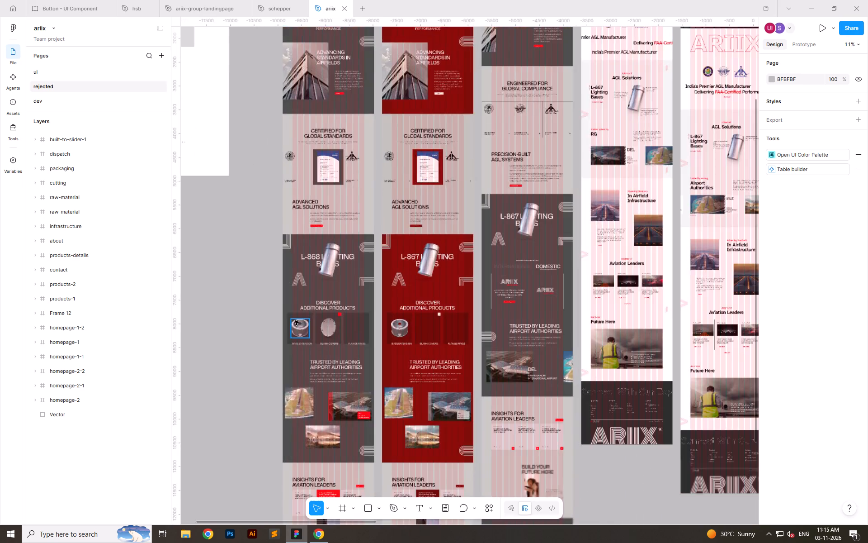
pyautogui.keyDown('ctrl'); pyautogui.scroll(7, 295, 320); pyautogui.keyUp('ctrl')
pyautogui.click(273, 201)
pyautogui.keyDown('shift'); pyautogui.click(299, 271); pyautogui.keyUp('shift')
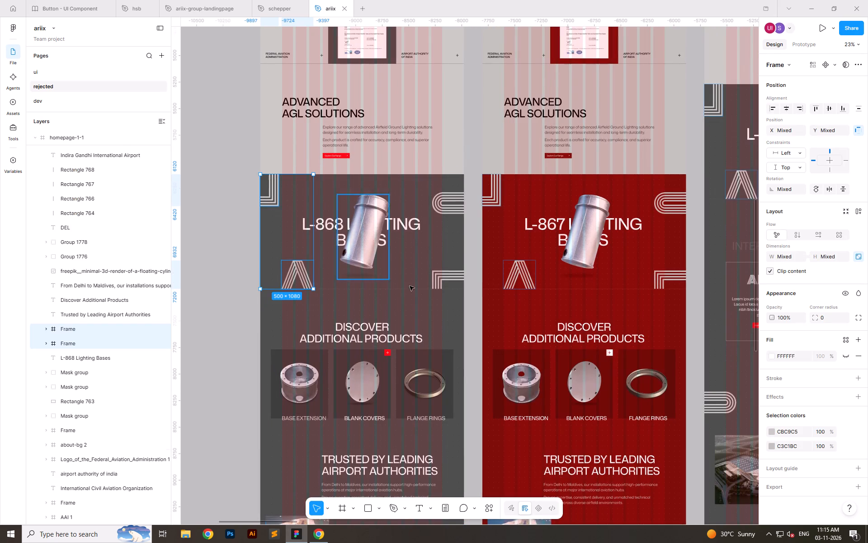
pyautogui.keyDown('shift'); pyautogui.click(445, 283); pyautogui.keyUp('shift')
pyautogui.keyDown('shift'); pyautogui.click(445, 209); pyautogui.keyUp('shift')
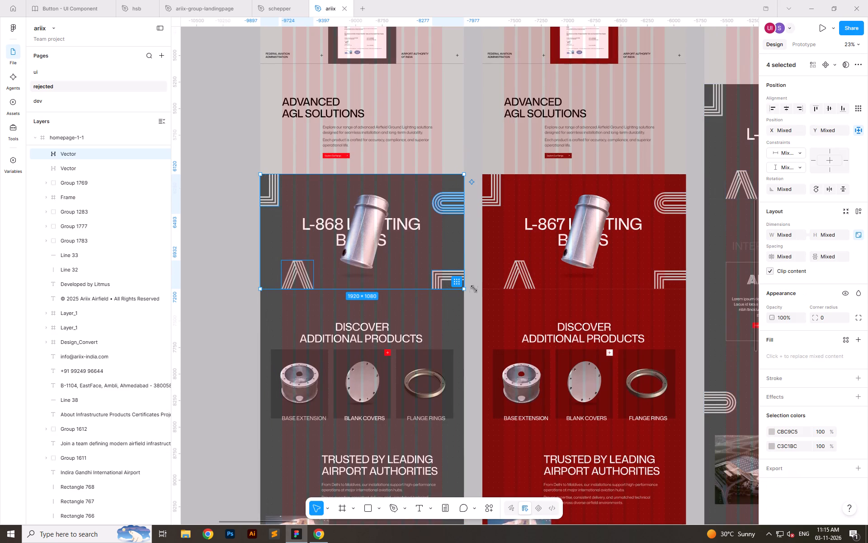
pyautogui.hotkey('ctrl', 'c')
# Paste the four copied stripe graphics into the ariix-group-landingpage file, near the middle sections of landingpage-2.
pyautogui.click(211, 0)
pyautogui.click(132, 0)
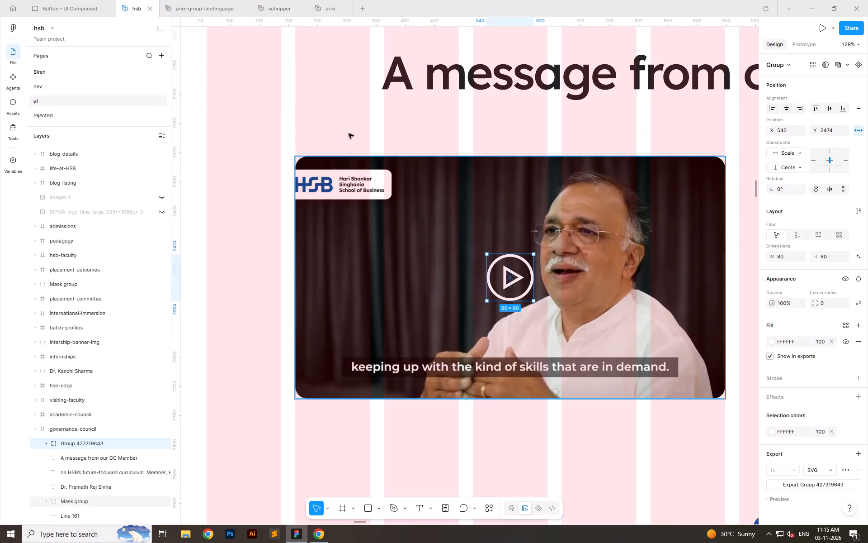
pyautogui.click(189, 0)
pyautogui.keyDown('ctrl'); pyautogui.scroll(-7, 265, 280); pyautogui.keyUp('ctrl')
pyautogui.click(527, 284)
pyautogui.keyDown('ctrl'); pyautogui.scroll(-5, 527, 283); pyautogui.keyUp('ctrl')
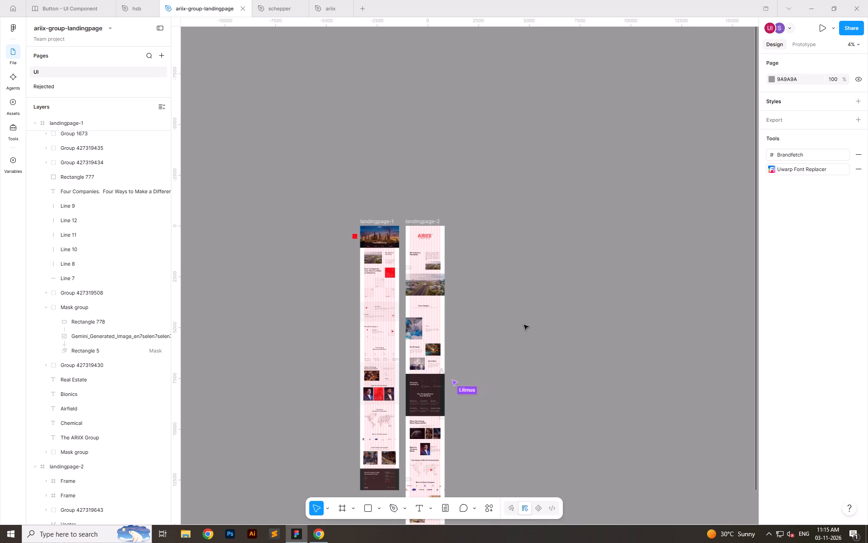
pyautogui.keyDown('ctrl'); pyautogui.scroll(5, 422, 377); pyautogui.keyUp('ctrl')
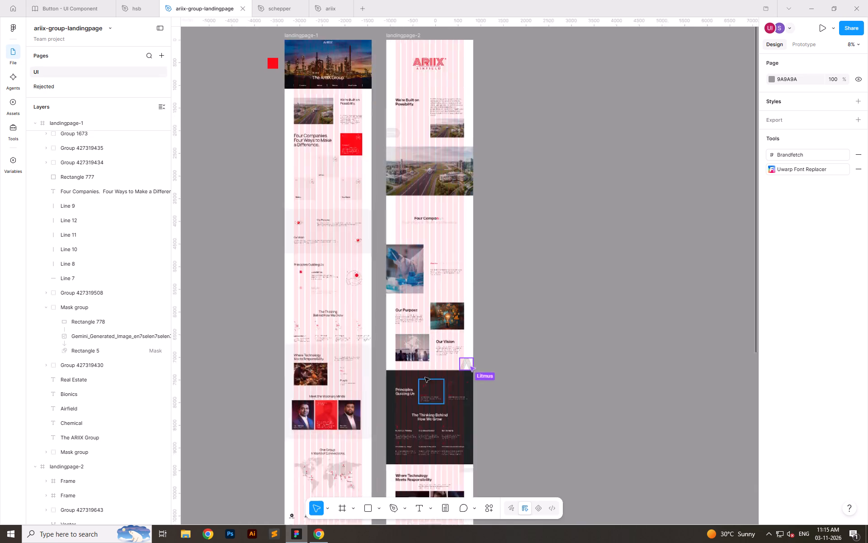
pyautogui.keyDown('ctrl'); pyautogui.scroll(6, 425, 377); pyautogui.keyUp('ctrl')
pyautogui.click(623, 277)
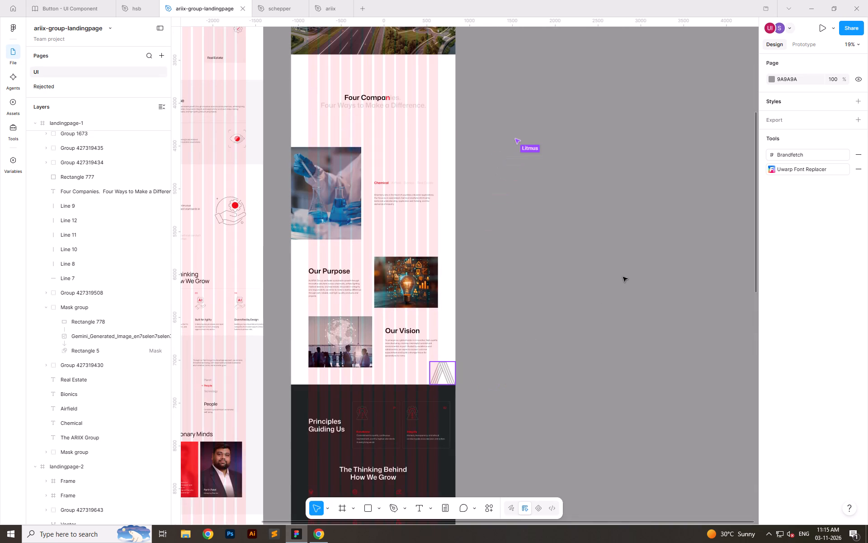
pyautogui.hotkey('ctrl', 'v')
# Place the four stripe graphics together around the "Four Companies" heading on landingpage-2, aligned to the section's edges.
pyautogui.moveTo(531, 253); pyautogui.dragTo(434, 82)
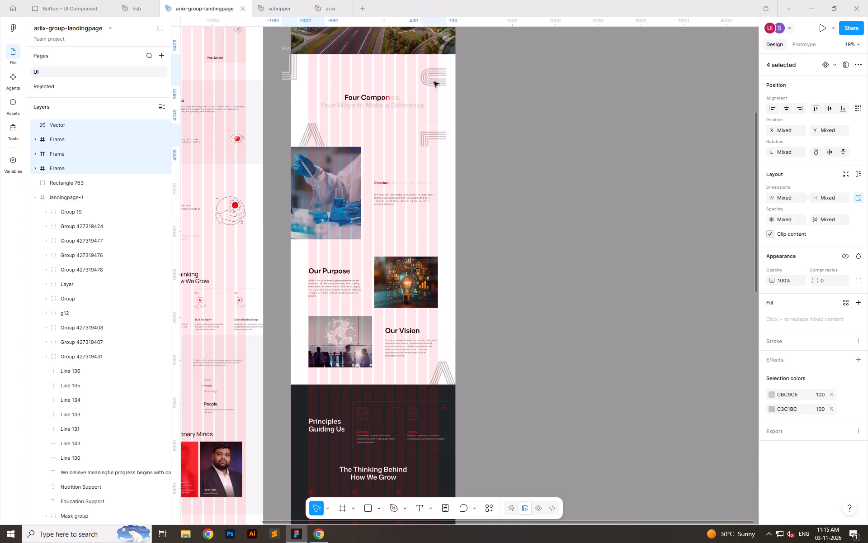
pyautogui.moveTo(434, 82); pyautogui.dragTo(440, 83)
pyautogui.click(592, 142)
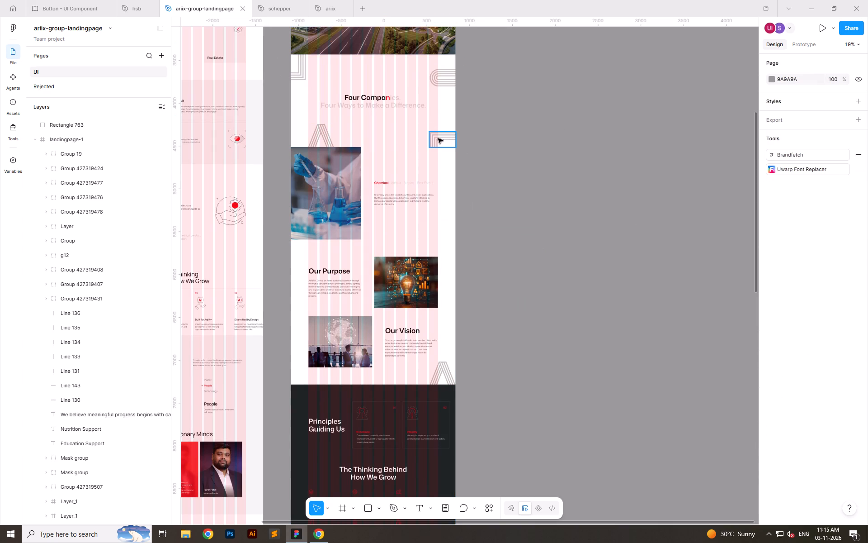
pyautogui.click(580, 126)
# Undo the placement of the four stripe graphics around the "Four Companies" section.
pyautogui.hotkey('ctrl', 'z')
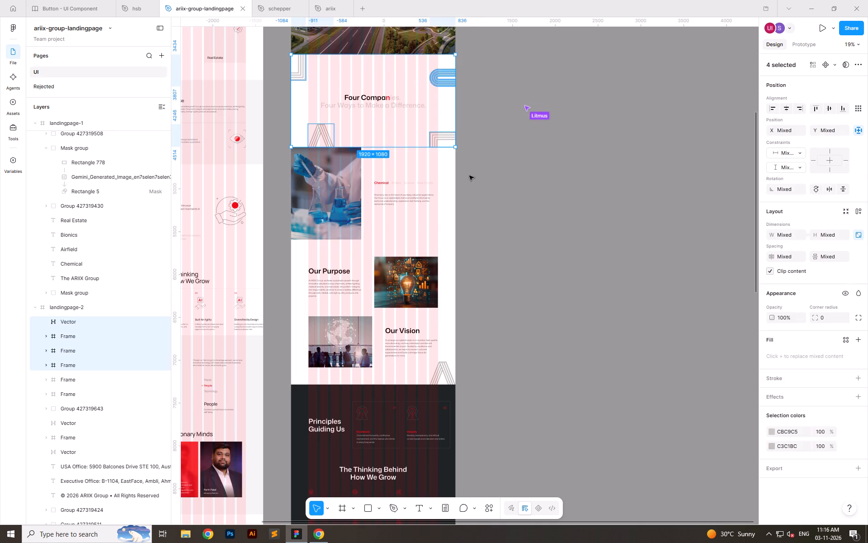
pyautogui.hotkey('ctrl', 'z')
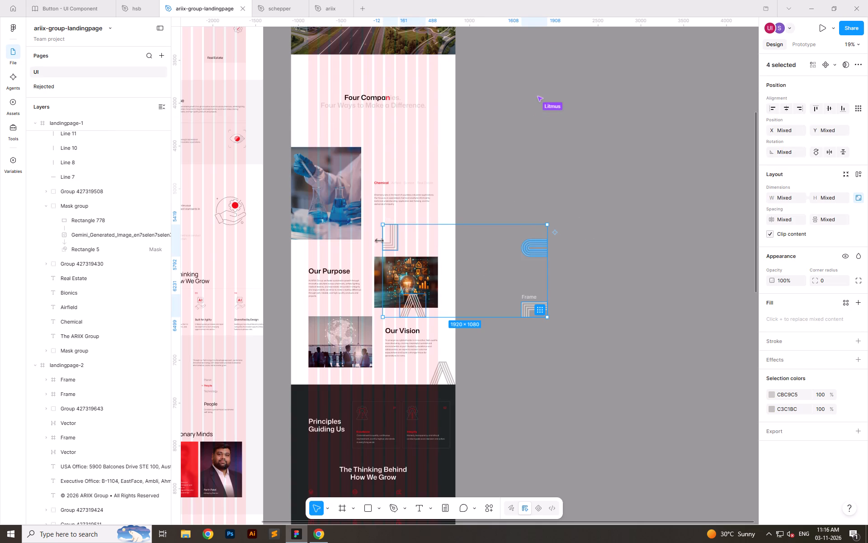
# Move the four pasted stripe graphics off the page onto the empty canvas beside landingpage-2's "Four Companies" section.
pyautogui.moveTo(391, 244); pyautogui.dragTo(492, 136)
pyautogui.click(595, 336)
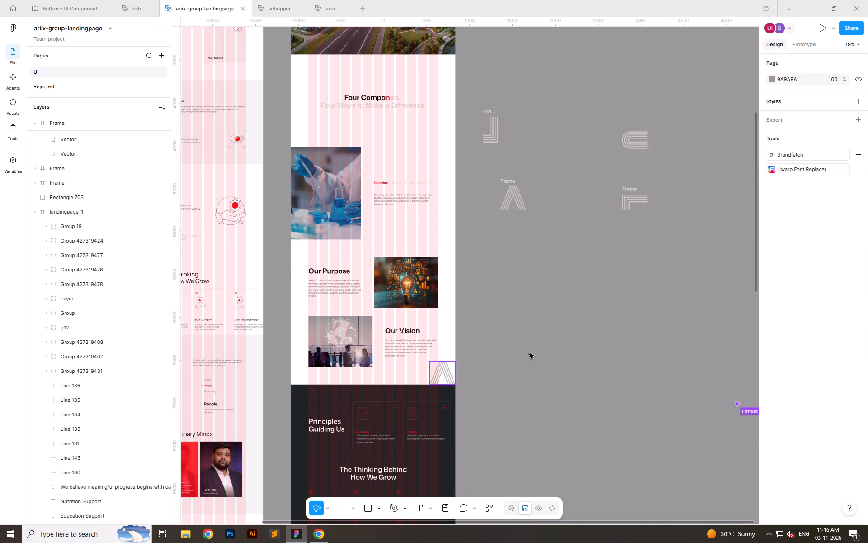
pyautogui.click(594, 311)
# Flip the L-shaped stripe graphic above "Where Technology Meets Responsibility" horizontally and move it to the page's left edge at X 0.
pyautogui.scroll(-6, 584, 280)
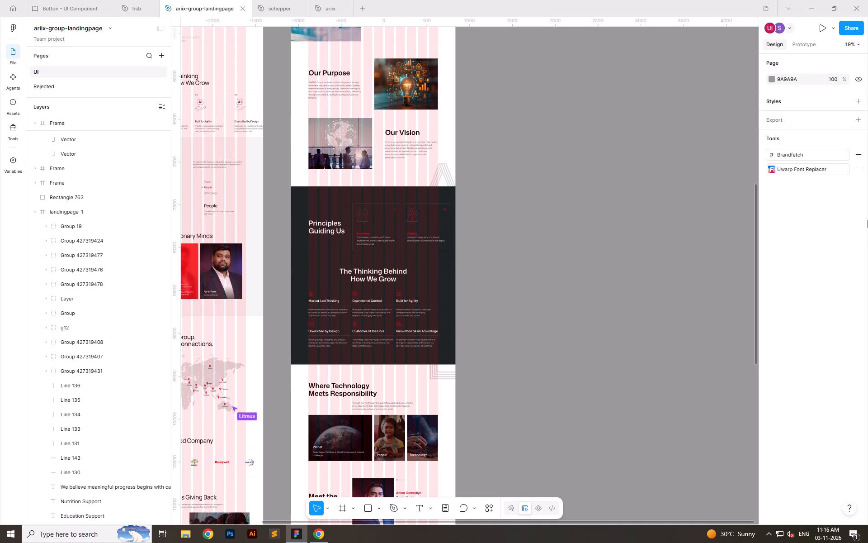
pyautogui.keyDown('ctrl'); pyautogui.scroll(-5, 867, 78); pyautogui.keyUp('ctrl')
pyautogui.keyDown('ctrl'); pyautogui.scroll(-2, 358, 192); pyautogui.keyUp('ctrl')
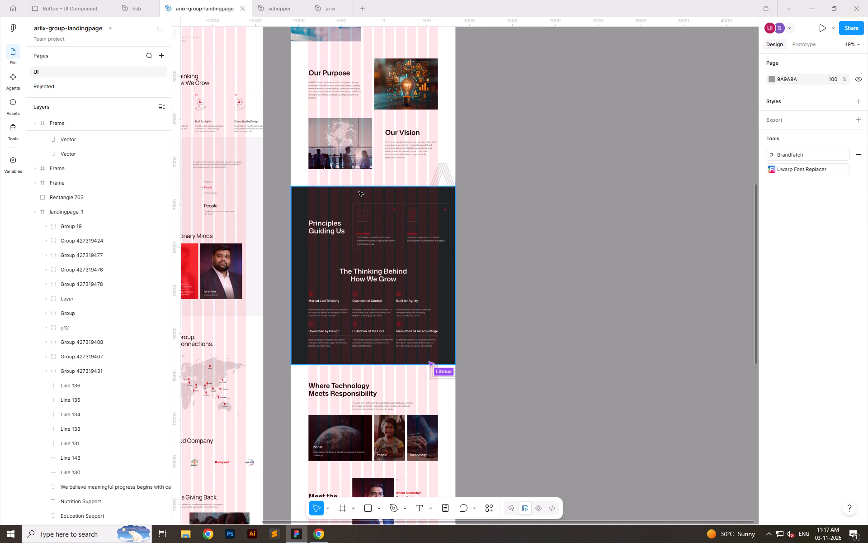
pyautogui.keyDown('ctrl'); pyautogui.scroll(-4, 359, 192); pyautogui.keyUp('ctrl')
pyautogui.keyDown('ctrl'); pyautogui.scroll(5, 321, 326); pyautogui.keyUp('ctrl')
pyautogui.click(461, 217)
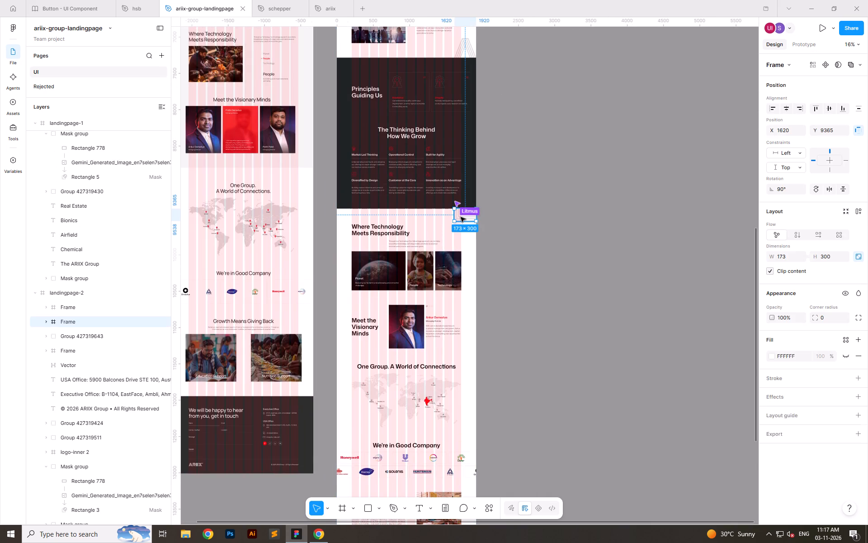
pyautogui.click(834, 188)
pyautogui.keyDown('ctrl'); pyautogui.scroll(6, 439, 218); pyautogui.keyUp('ctrl')
pyautogui.moveTo(498, 216); pyautogui.dragTo(271, 217)
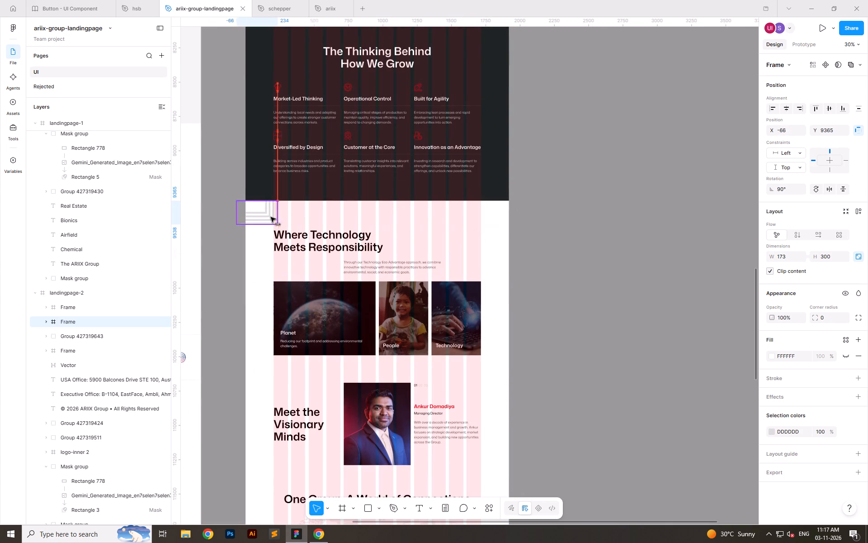
pyautogui.moveTo(271, 217); pyautogui.dragTo(274, 219)
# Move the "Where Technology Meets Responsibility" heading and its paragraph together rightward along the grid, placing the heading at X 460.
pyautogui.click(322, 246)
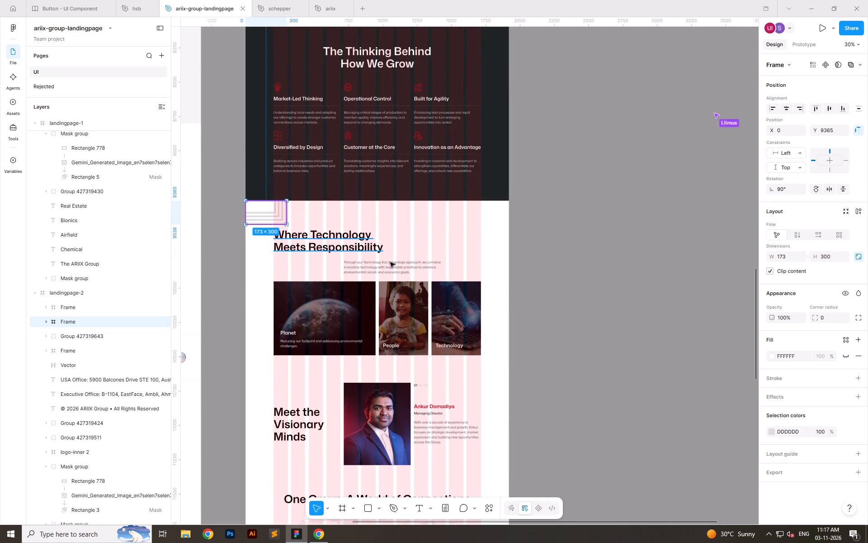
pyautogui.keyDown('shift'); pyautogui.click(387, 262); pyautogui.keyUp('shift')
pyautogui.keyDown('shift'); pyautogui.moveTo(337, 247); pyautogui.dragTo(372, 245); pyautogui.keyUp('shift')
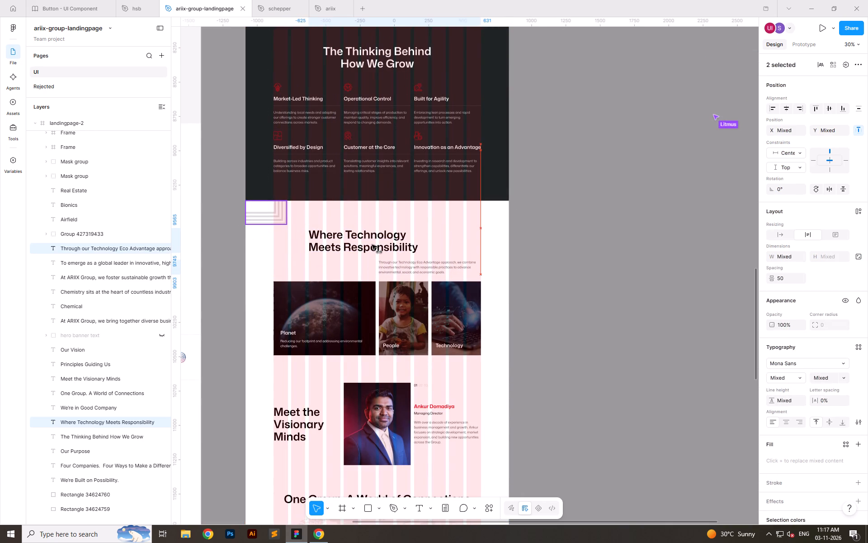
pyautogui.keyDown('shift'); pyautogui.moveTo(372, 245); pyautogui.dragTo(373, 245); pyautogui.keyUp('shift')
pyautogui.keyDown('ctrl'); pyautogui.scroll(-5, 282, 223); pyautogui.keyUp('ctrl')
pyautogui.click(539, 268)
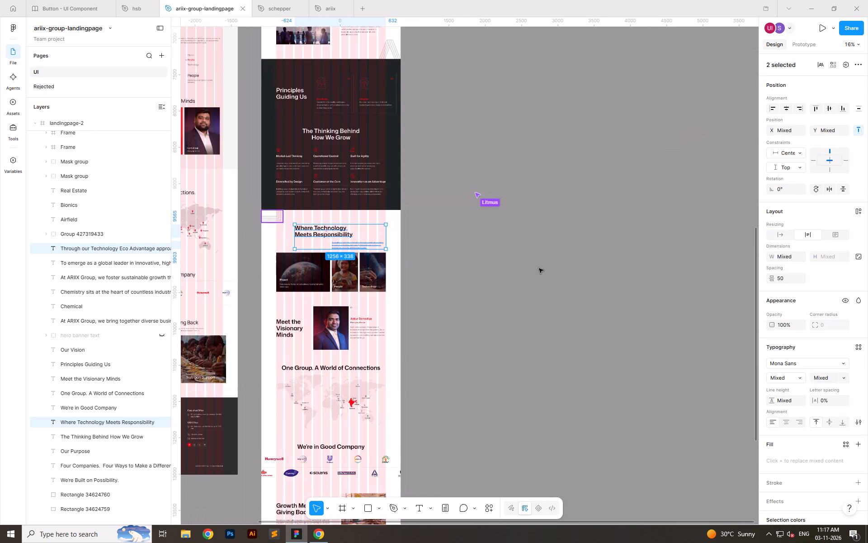
# Center-align the "Where Technology Meets Responsibility" heading text and center the heading horizontally on the page.
pyautogui.keyDown('ctrl'); pyautogui.scroll(5, 396, 325); pyautogui.keyUp('ctrl')
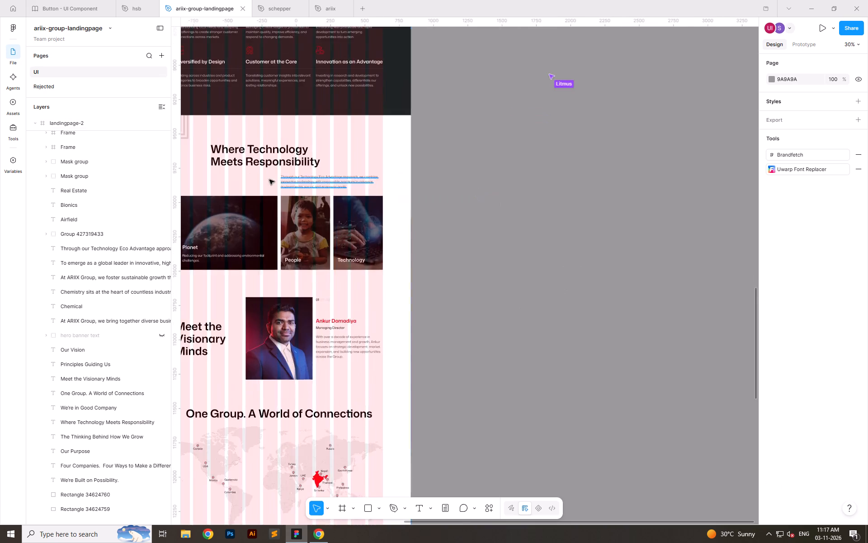
pyautogui.keyDown('ctrl'); pyautogui.scroll(3, 263, 177); pyautogui.keyUp('ctrl')
pyautogui.keyDown('ctrl'); pyautogui.scroll(-7, 595, 270); pyautogui.keyUp('ctrl')
pyautogui.keyDown('ctrl'); pyautogui.scroll(6, 509, 234); pyautogui.keyUp('ctrl')
pyautogui.click(469, 226)
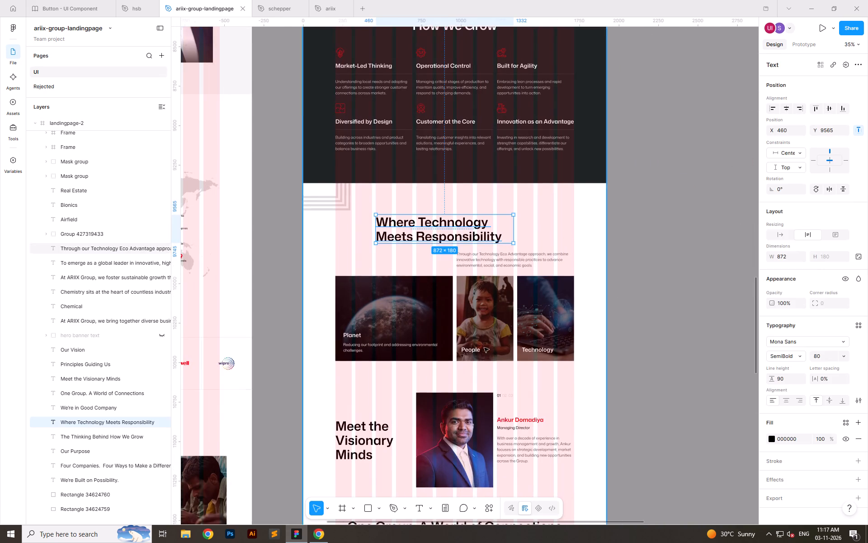
pyautogui.keyDown('ctrl'); pyautogui.scroll(-6, 487, 338); pyautogui.keyUp('ctrl')
pyautogui.keyDown('ctrl'); pyautogui.scroll(5, 501, 275); pyautogui.keyUp('ctrl')
pyautogui.click(783, 400)
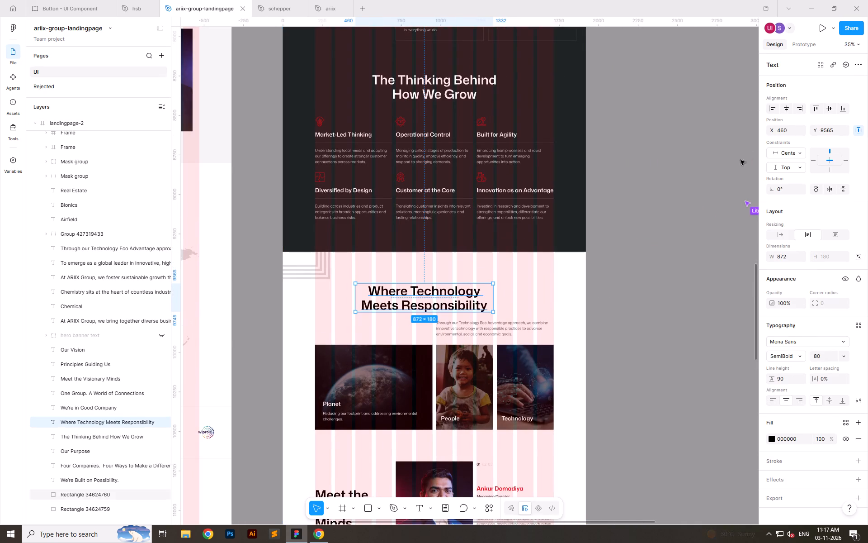
pyautogui.click(787, 106)
# Center-align the paragraph below that heading, then center both the paragraph and the heading horizontally on the page.
pyautogui.click(495, 329)
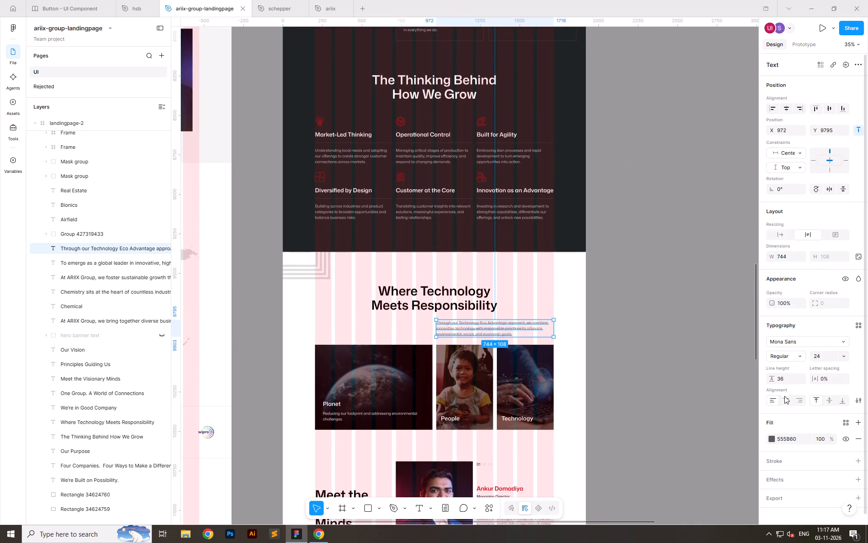
pyautogui.click(784, 396)
pyautogui.click(788, 105)
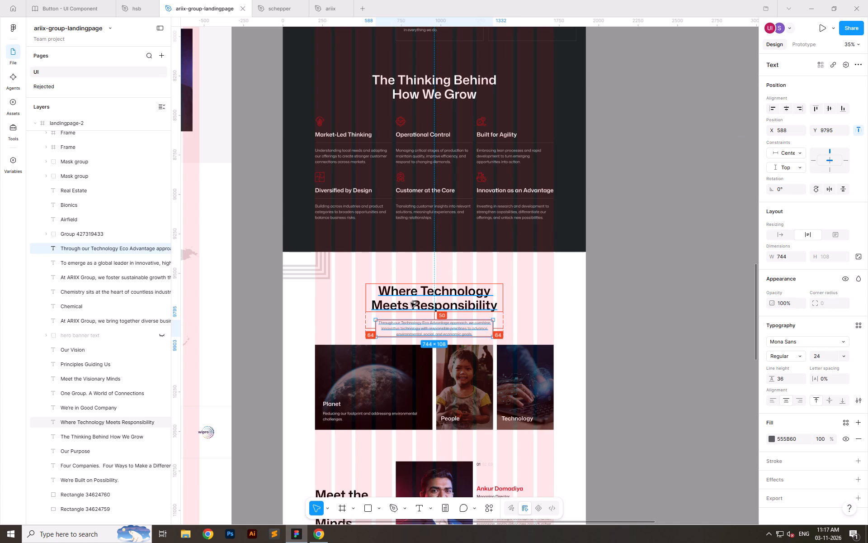
pyautogui.click(618, 316)
pyautogui.keyDown('ctrl'); pyautogui.scroll(-5, 402, 273); pyautogui.keyUp('ctrl')
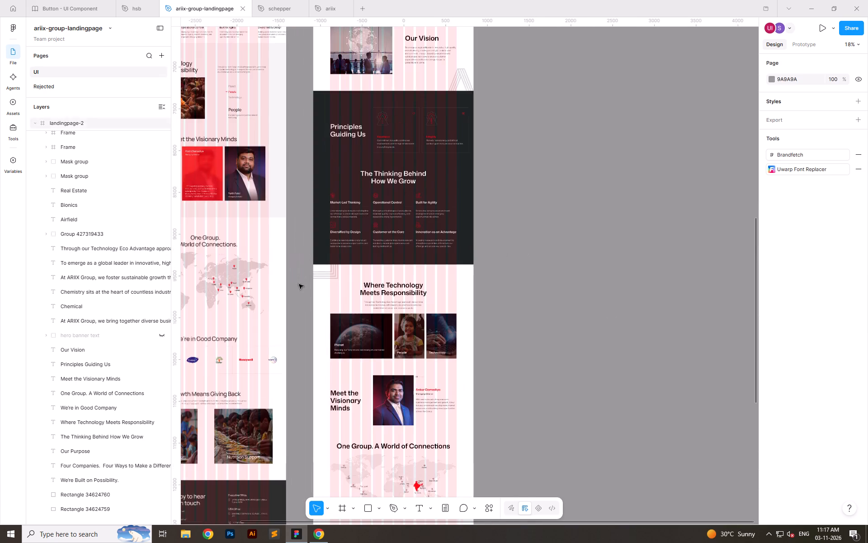
pyautogui.click(388, 294)
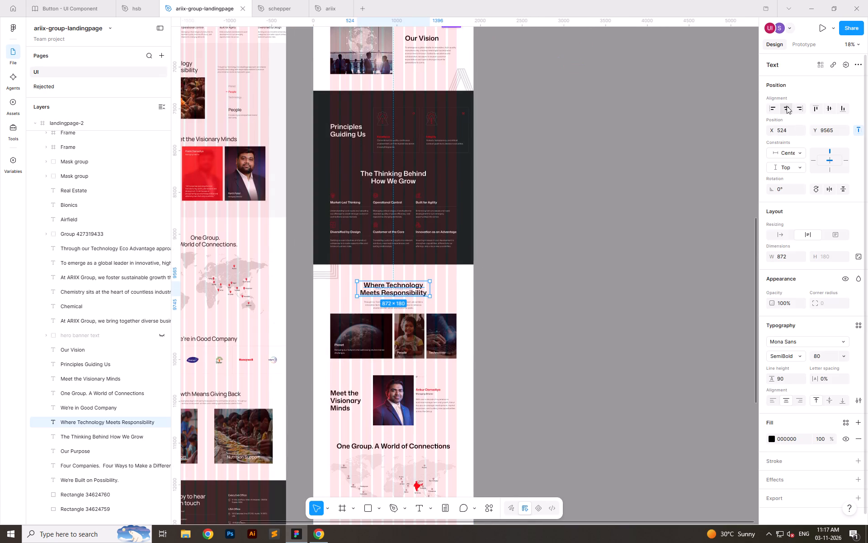
pyautogui.click(787, 106)
pyautogui.click(652, 265)
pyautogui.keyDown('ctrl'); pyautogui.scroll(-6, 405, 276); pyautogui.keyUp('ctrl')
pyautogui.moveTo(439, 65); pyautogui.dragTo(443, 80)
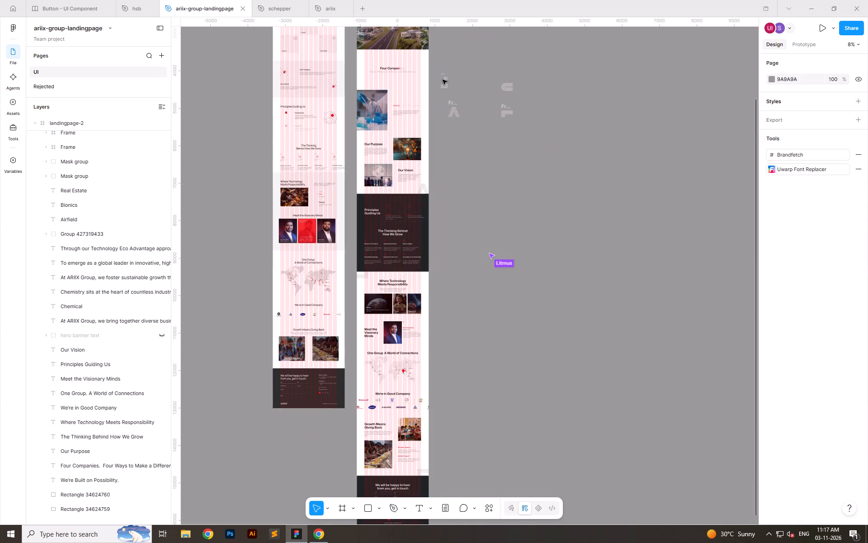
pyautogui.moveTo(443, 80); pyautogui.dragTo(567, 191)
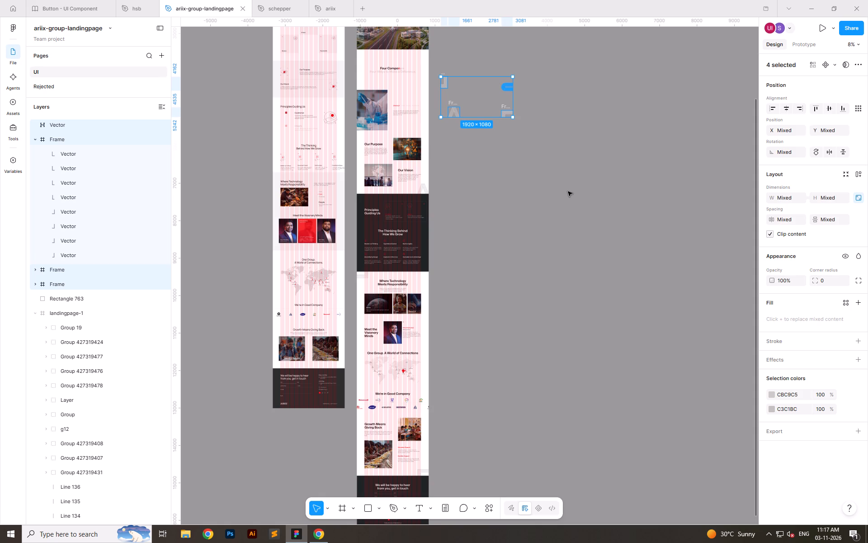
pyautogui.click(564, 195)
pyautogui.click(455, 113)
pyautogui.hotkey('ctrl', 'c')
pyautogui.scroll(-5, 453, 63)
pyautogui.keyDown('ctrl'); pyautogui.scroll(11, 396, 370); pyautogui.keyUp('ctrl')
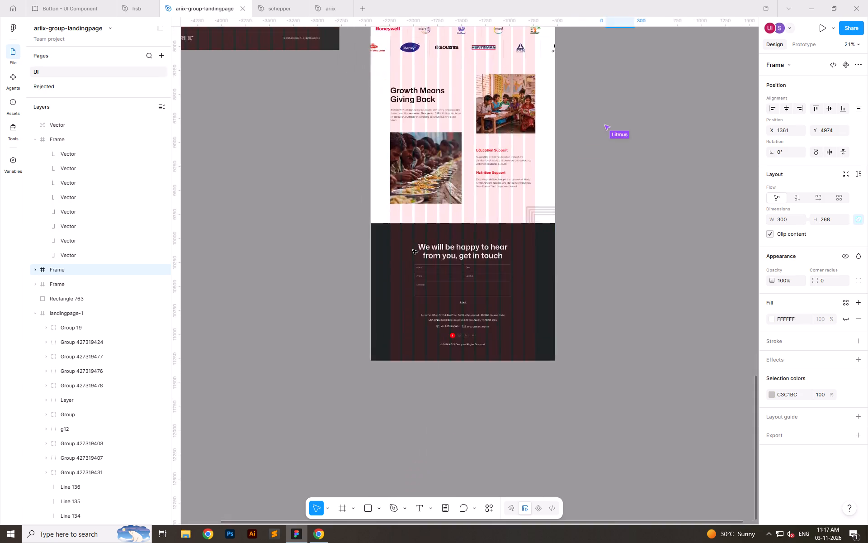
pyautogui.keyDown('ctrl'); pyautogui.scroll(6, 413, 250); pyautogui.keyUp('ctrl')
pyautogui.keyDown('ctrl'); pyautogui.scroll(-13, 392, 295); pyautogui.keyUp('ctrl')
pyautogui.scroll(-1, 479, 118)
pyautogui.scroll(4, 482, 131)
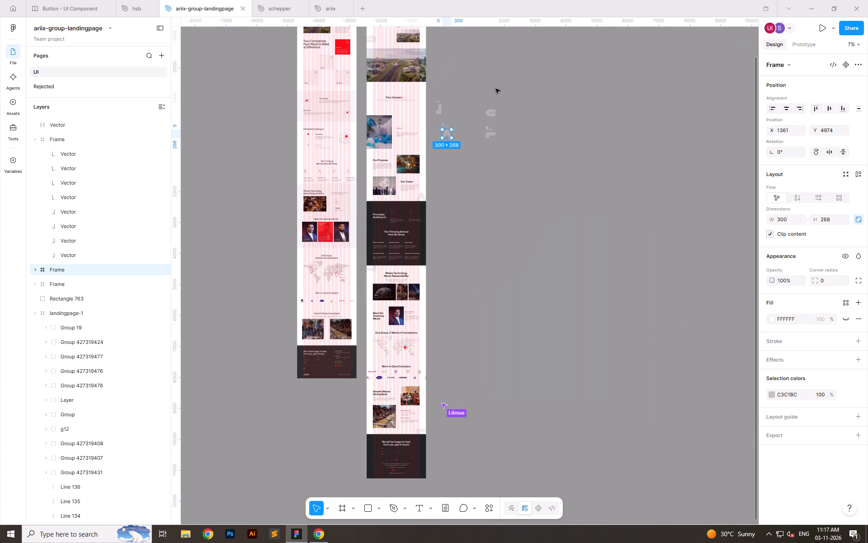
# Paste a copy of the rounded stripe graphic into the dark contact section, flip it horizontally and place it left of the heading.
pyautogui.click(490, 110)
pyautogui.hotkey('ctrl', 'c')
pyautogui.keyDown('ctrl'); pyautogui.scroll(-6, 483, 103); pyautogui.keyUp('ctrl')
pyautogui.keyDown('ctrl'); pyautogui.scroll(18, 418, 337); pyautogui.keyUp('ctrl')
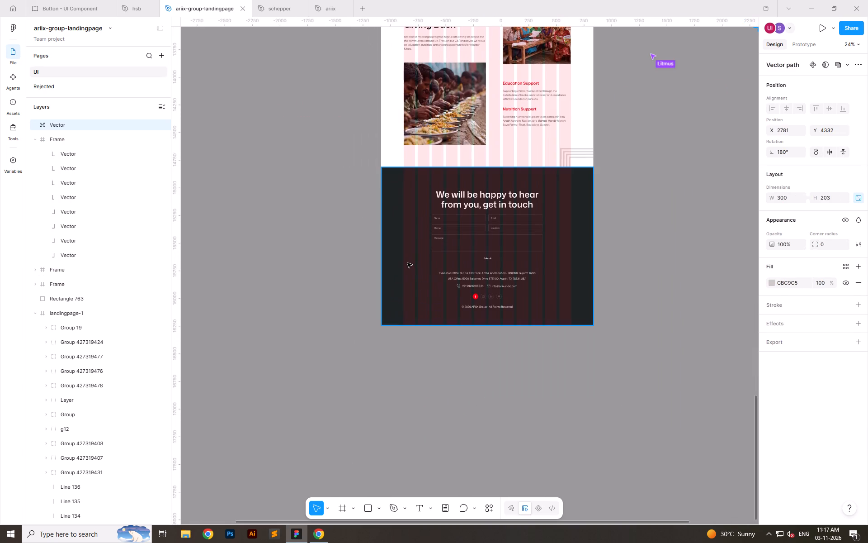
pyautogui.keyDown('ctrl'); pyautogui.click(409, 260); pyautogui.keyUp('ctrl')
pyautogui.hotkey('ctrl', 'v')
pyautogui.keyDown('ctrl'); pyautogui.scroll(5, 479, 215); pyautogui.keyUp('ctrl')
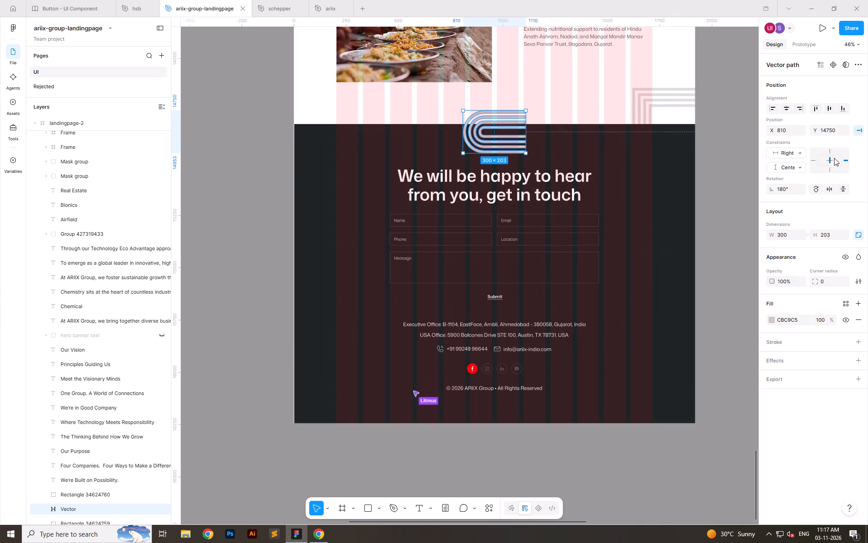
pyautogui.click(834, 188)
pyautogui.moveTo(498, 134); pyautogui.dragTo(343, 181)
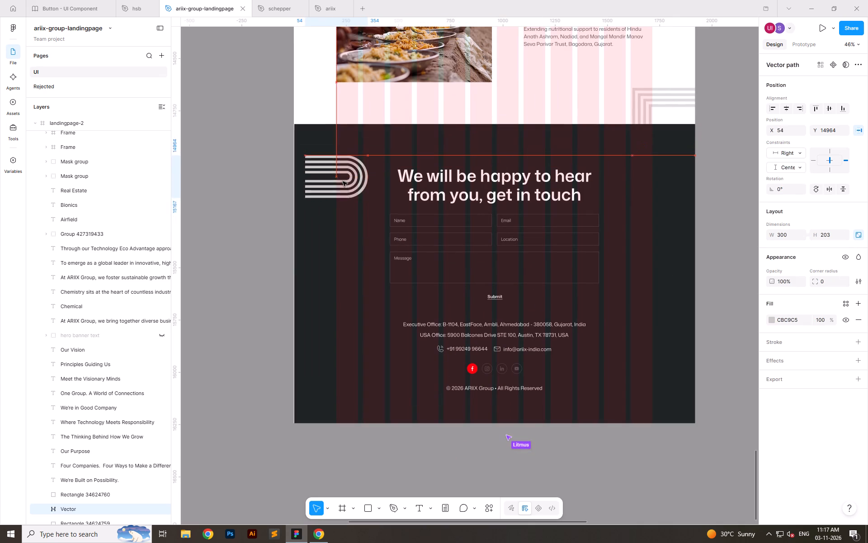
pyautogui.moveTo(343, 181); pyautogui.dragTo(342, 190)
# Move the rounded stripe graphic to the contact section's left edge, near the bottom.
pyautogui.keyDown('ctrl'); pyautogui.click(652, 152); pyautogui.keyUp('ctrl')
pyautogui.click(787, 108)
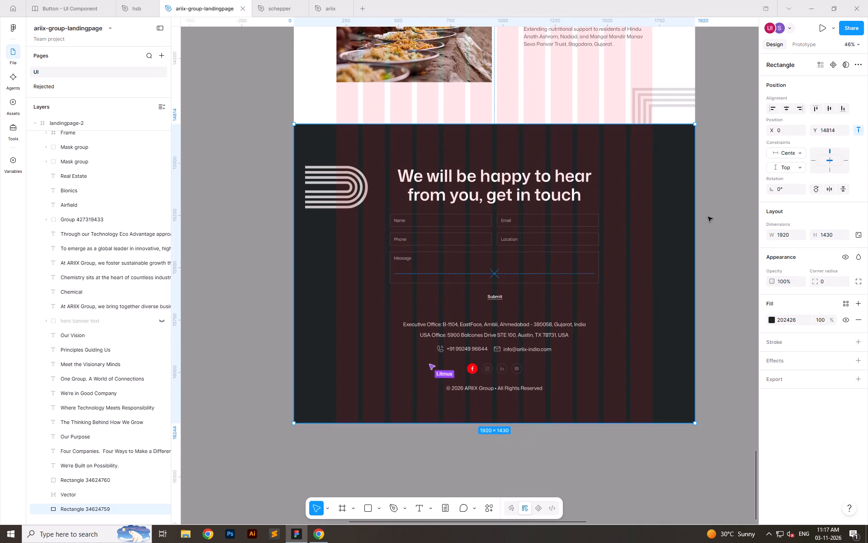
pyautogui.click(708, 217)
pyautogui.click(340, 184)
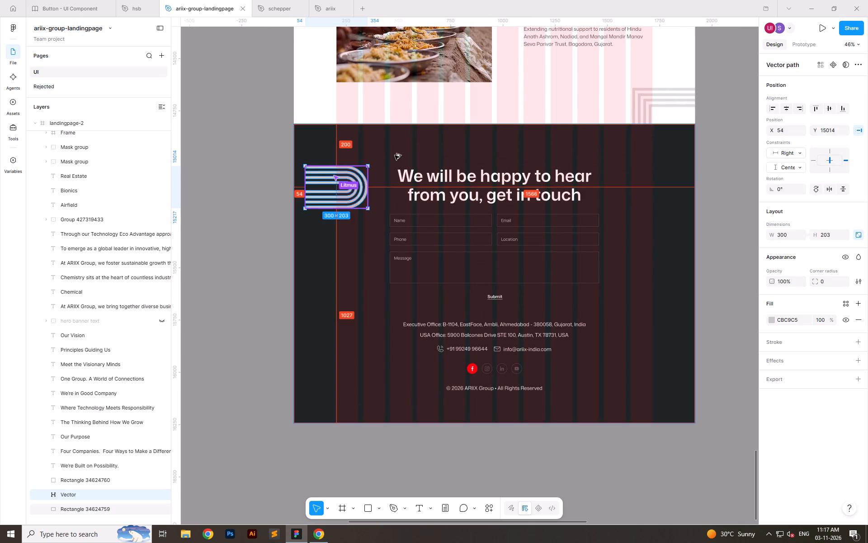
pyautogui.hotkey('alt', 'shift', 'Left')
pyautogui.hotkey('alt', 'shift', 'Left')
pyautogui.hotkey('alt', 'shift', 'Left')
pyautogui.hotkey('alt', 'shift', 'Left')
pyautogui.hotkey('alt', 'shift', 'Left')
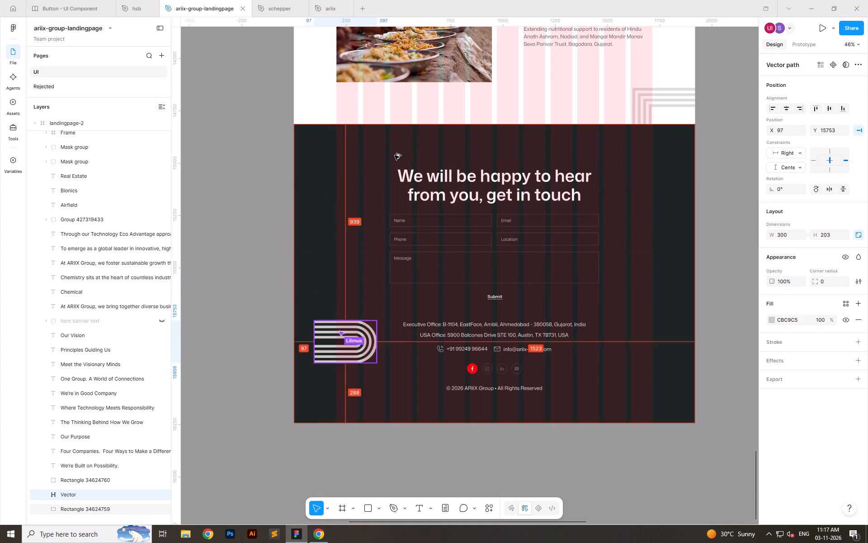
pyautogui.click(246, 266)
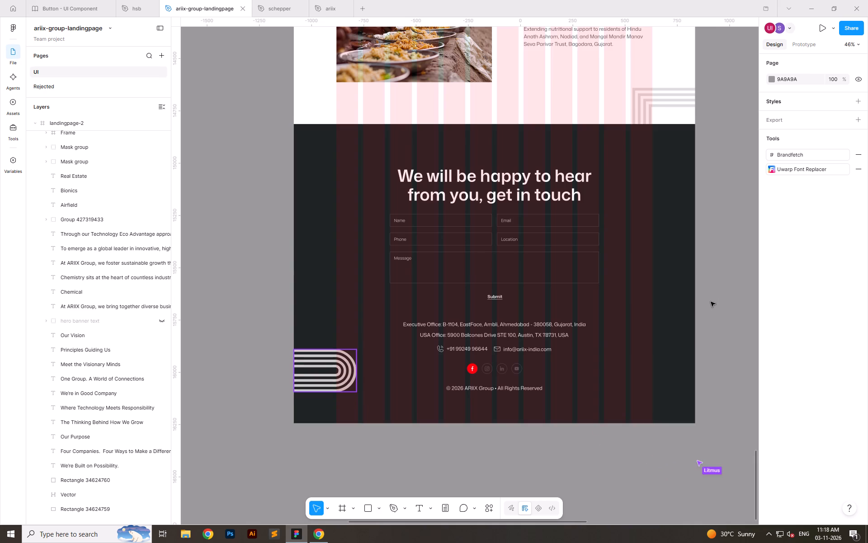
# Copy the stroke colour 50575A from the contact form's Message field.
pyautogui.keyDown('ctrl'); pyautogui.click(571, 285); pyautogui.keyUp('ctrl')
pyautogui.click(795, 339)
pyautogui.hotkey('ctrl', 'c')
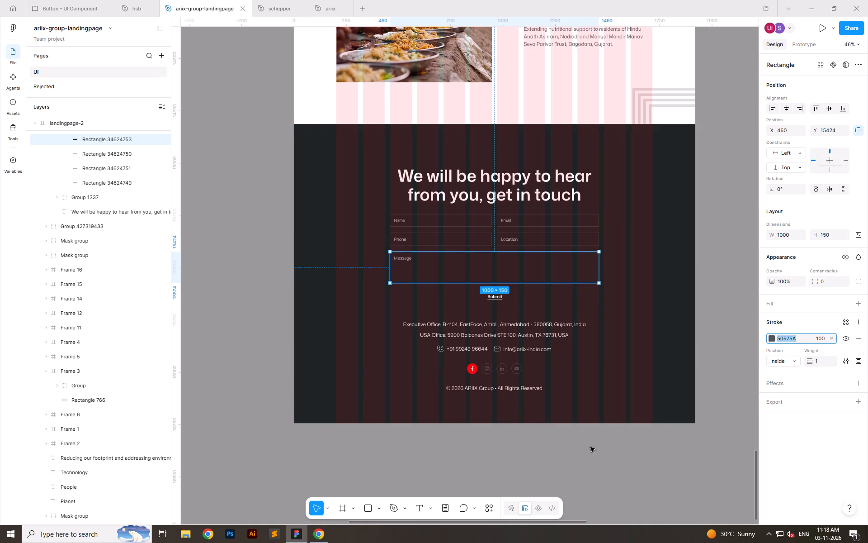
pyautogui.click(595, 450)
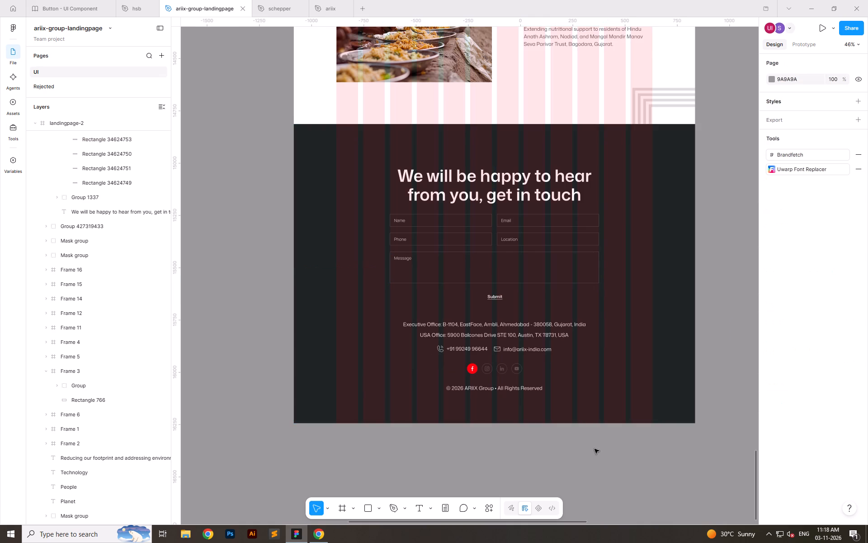
# Paste a copy of the A-shaped stripe graphic into landingpage-2 and place it in the contact section's bottom-left corner at X 0, Y 15976.
pyautogui.keyDown('ctrl'); pyautogui.scroll(-10, 451, 308); pyautogui.keyUp('ctrl')
pyautogui.keyDown('ctrl'); pyautogui.scroll(1, 417, 388); pyautogui.keyUp('ctrl')
pyautogui.keyDown('ctrl'); pyautogui.scroll(-4, 412, 414); pyautogui.keyUp('ctrl')
pyautogui.keyDown('ctrl'); pyautogui.scroll(-6, 467, 404); pyautogui.keyUp('ctrl')
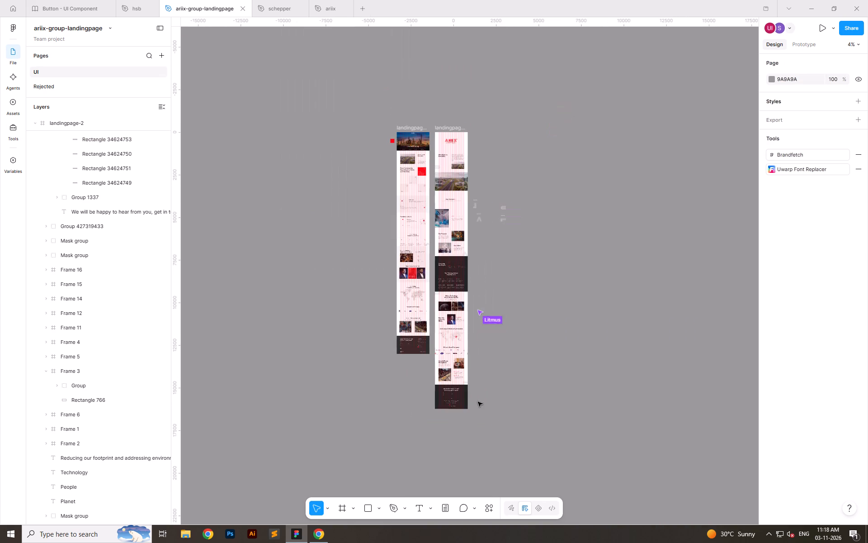
pyautogui.click(479, 220)
pyautogui.hotkey('ctrl', 'c')
pyautogui.keyDown('ctrl'); pyautogui.scroll(7, 428, 421); pyautogui.keyUp('ctrl')
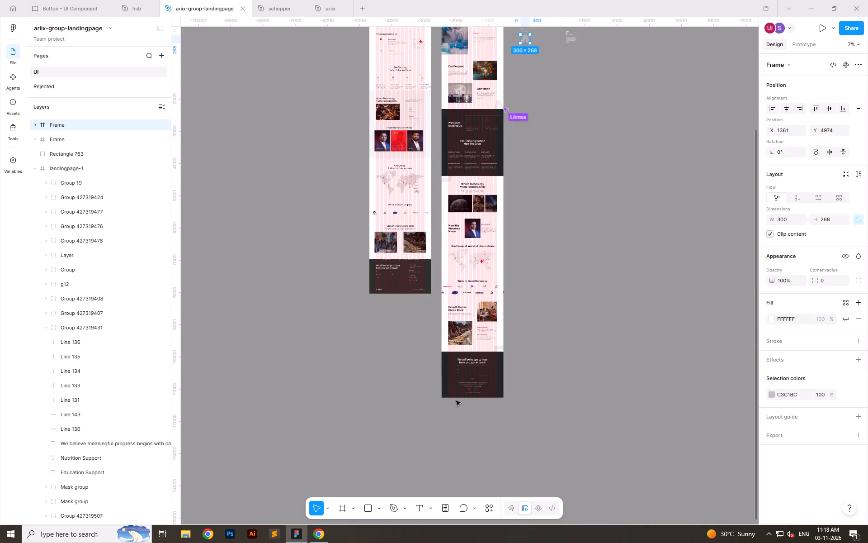
pyautogui.keyDown('ctrl'); pyautogui.scroll(6, 456, 401); pyautogui.keyUp('ctrl')
pyautogui.keyDown('ctrl'); pyautogui.click(443, 389); pyautogui.keyUp('ctrl')
pyautogui.hotkey('ctrl', 'v')
pyautogui.keyDown('ctrl'); pyautogui.scroll(8, 443, 391); pyautogui.keyUp('ctrl')
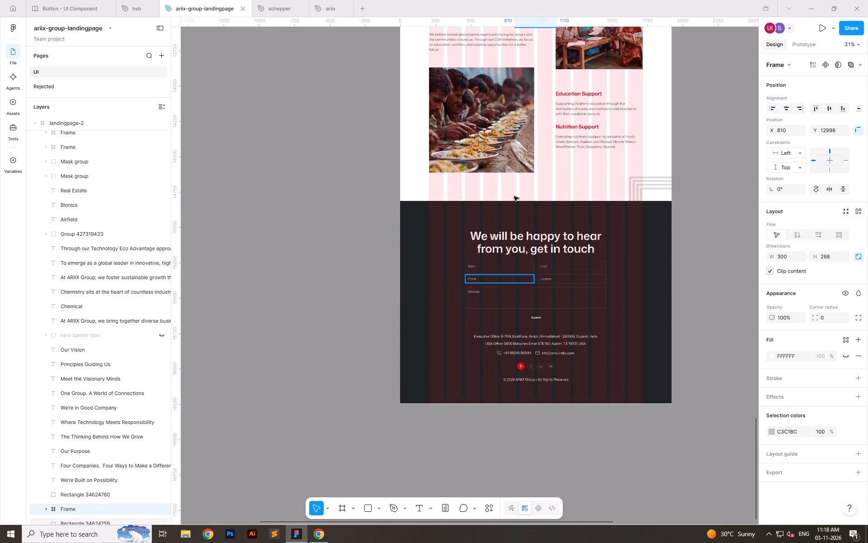
pyautogui.keyDown('ctrl'); pyautogui.scroll(-6, 392, 410); pyautogui.keyUp('ctrl')
pyautogui.moveTo(469, 179); pyautogui.dragTo(411, 402)
pyautogui.keyDown('ctrl'); pyautogui.scroll(18, 410, 402); pyautogui.keyUp('ctrl')
pyautogui.moveTo(382, 381); pyautogui.dragTo(364, 379)
pyautogui.click(484, 468)
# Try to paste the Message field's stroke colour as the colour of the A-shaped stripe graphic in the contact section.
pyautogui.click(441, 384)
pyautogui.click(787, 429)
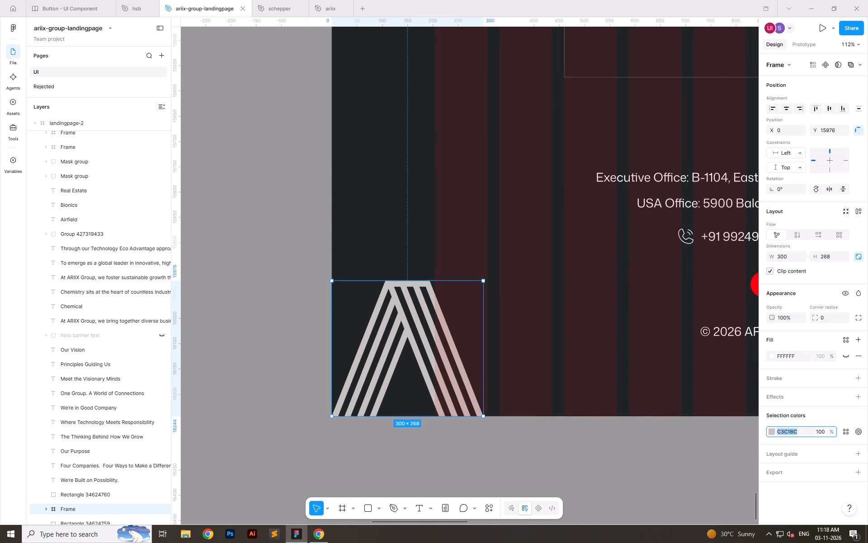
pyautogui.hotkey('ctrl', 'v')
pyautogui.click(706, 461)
# Copy the Message field's stroke colour 50575A and apply it to the A-shaped stripe graphic in the contact section's corner.
pyautogui.keyDown('ctrl'); pyautogui.scroll(-8, 235, 259); pyautogui.keyUp('ctrl')
pyautogui.keyDown('ctrl'); pyautogui.click(411, 200); pyautogui.keyUp('ctrl')
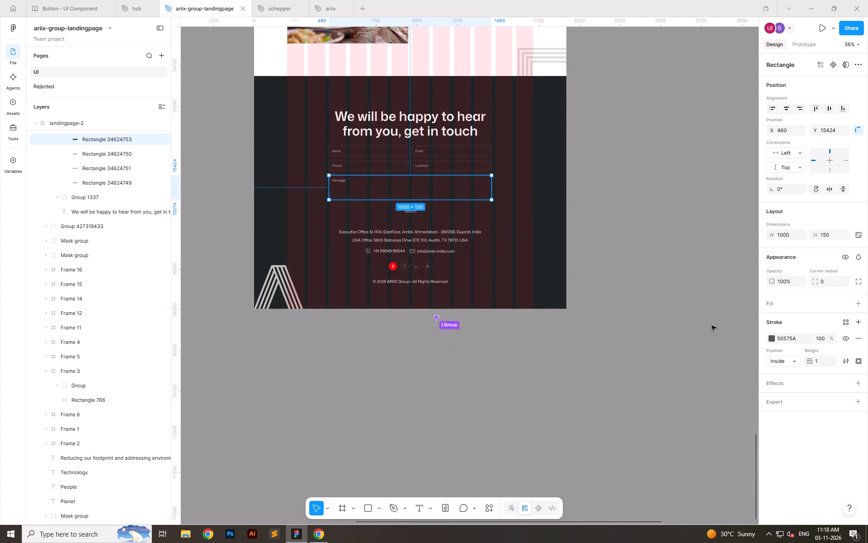
pyautogui.click(788, 338)
pyautogui.hotkey('ctrl', 'c')
pyautogui.click(611, 383)
pyautogui.click(282, 283)
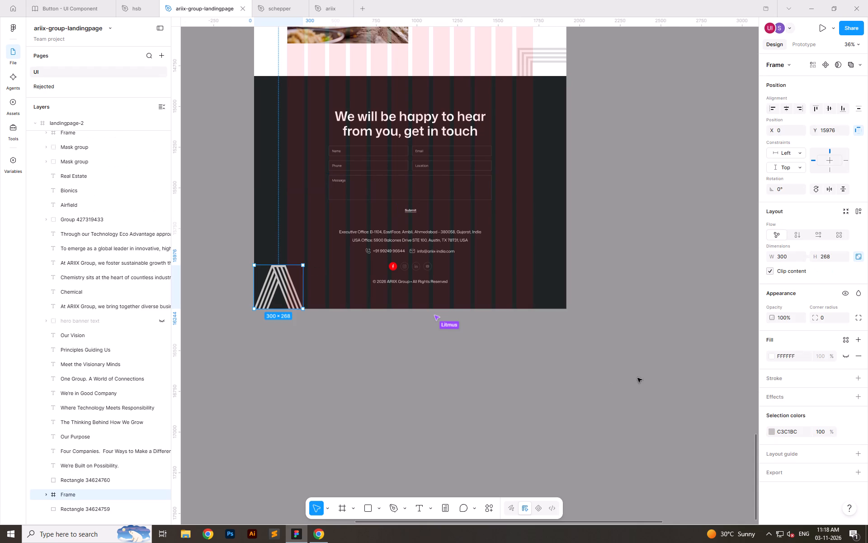
pyautogui.click(791, 433)
pyautogui.hotkey('ctrl', 'v')
pyautogui.click(508, 410)
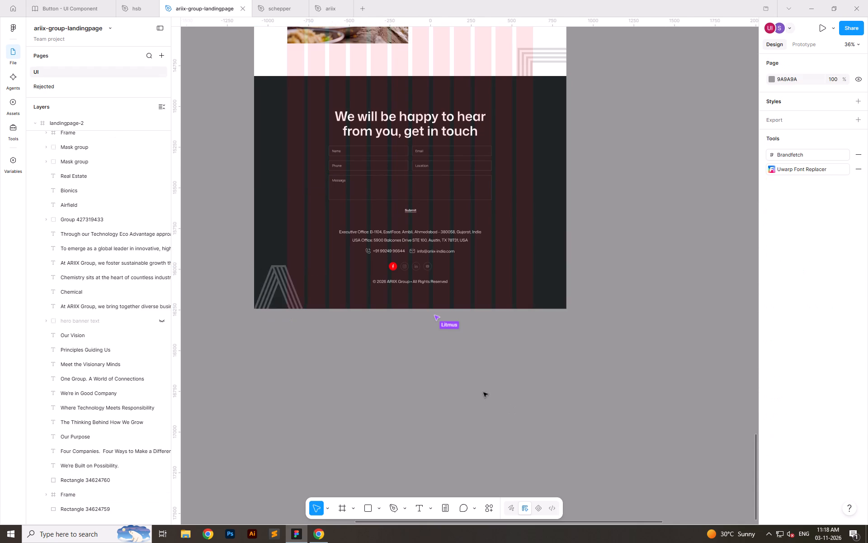
pyautogui.keyDown('ctrl'); pyautogui.scroll(-5, 418, 398); pyautogui.keyUp('ctrl')
pyautogui.click(616, 325)
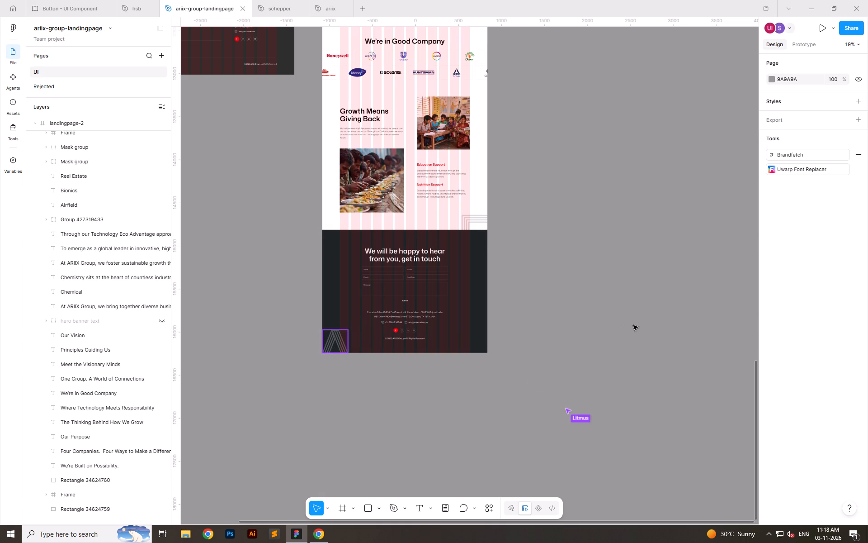
# Select both the landingpage-1 and landingpage-2 frames and start exporting them as 1x JPEG files.
pyautogui.click(608, 338)
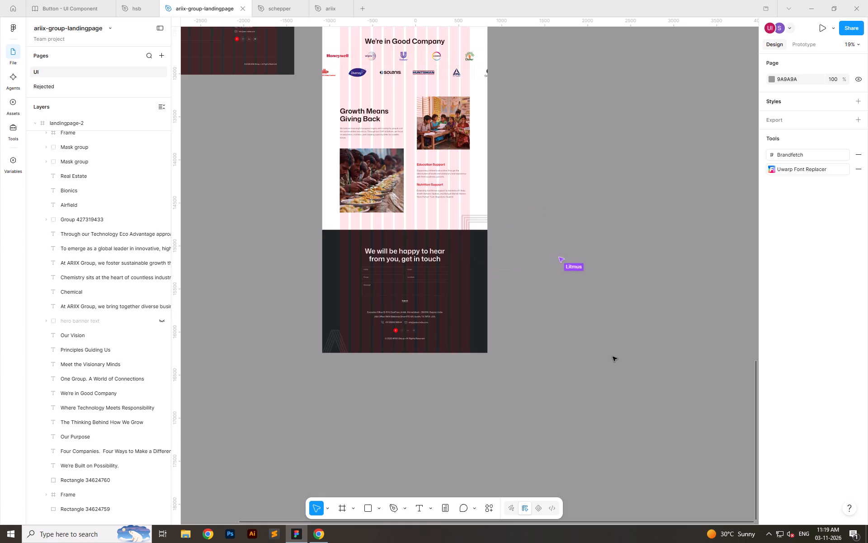
pyautogui.keyDown('ctrl'); pyautogui.scroll(-15, 388, 389); pyautogui.keyUp('ctrl')
pyautogui.click(532, 177)
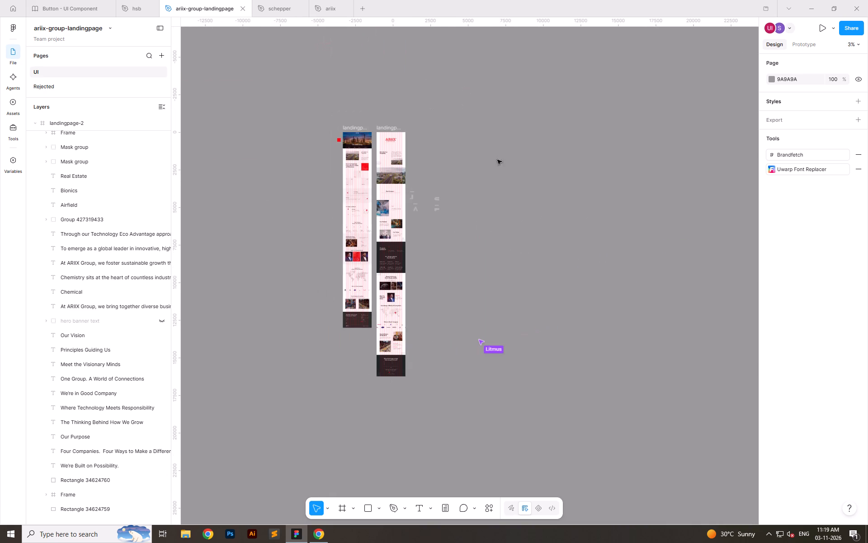
pyautogui.click(389, 127)
pyautogui.keyDown('shift'); pyautogui.click(355, 126); pyautogui.keyUp('shift')
pyautogui.scroll(-7, 797, 451)
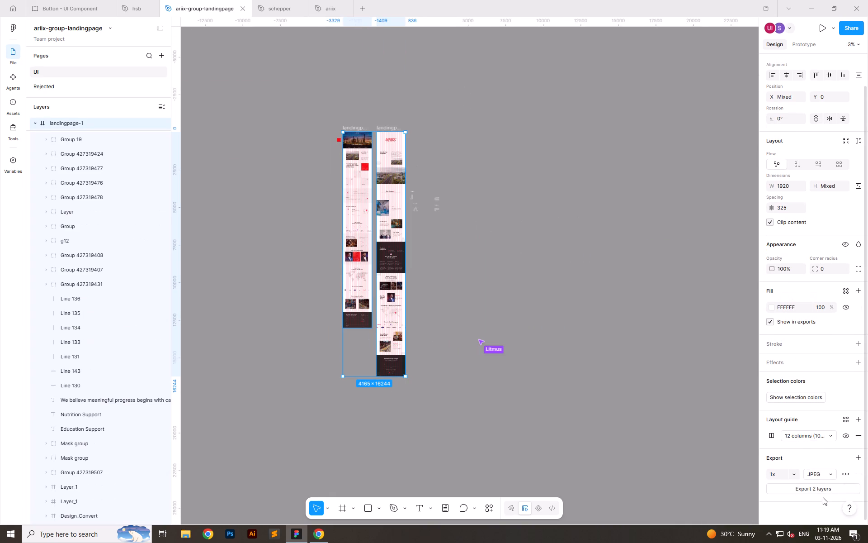
pyautogui.doubleClick(830, 495)
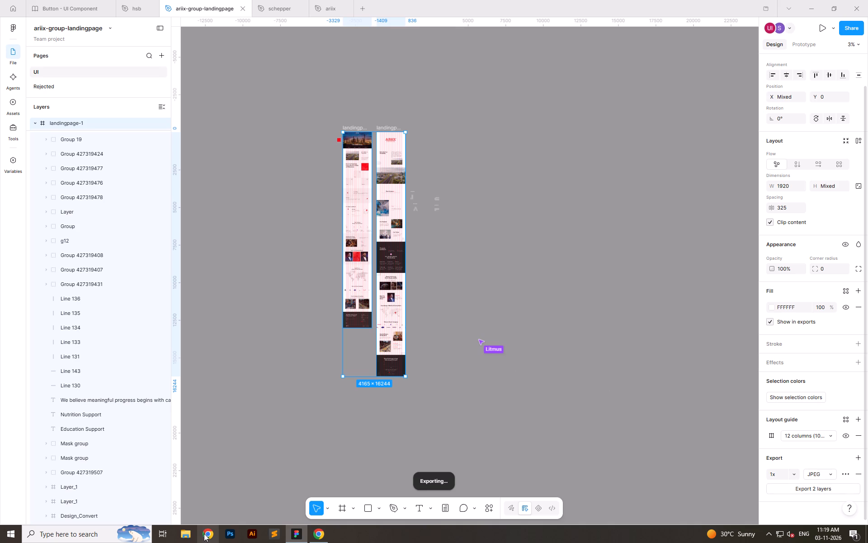
# In File Explorer, go to the client folder A_CLIENTS > ARIIX_GROUP > ARIIX_LANDINGPAGE > MASTER_IMAGES.
pyautogui.click(193, 534)
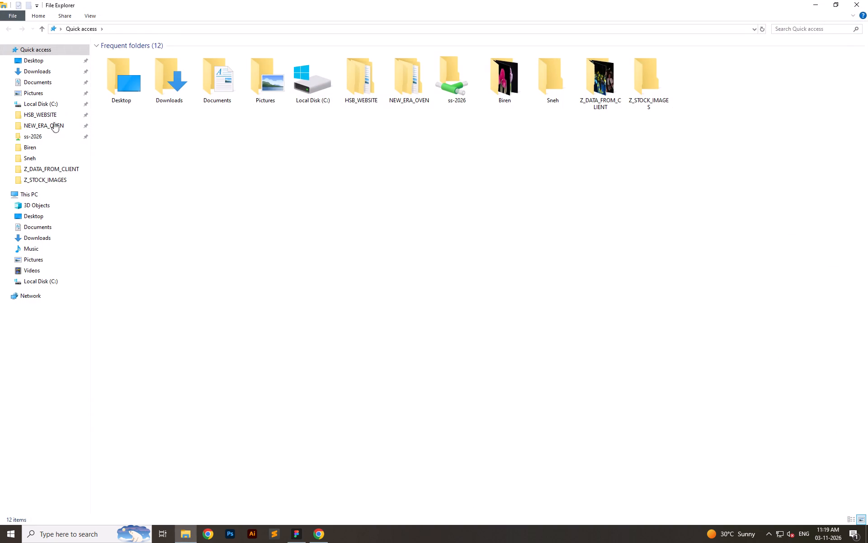
pyautogui.click(45, 114)
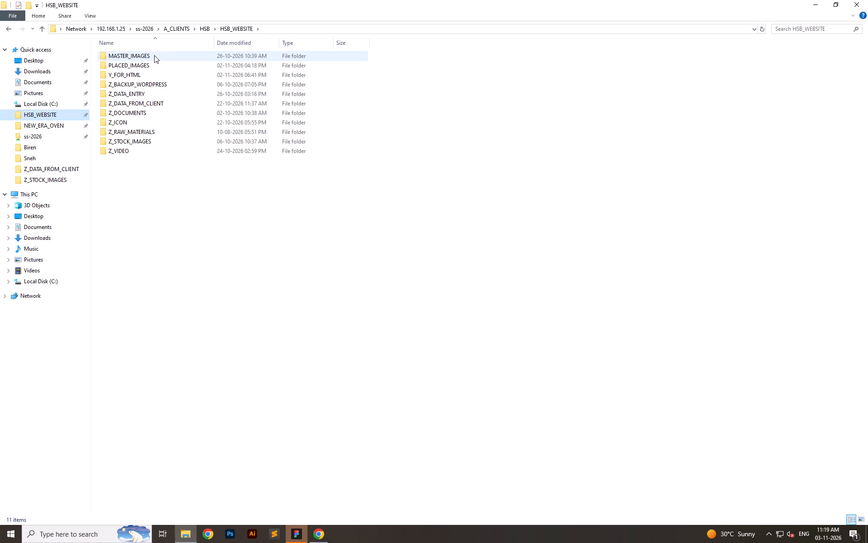
pyautogui.click(176, 30)
pyautogui.click(193, 96)
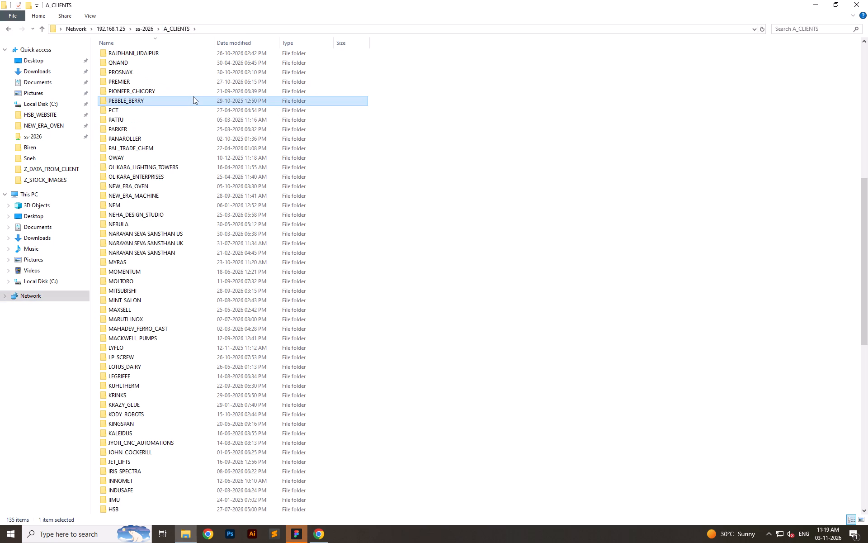
pyautogui.press('a')
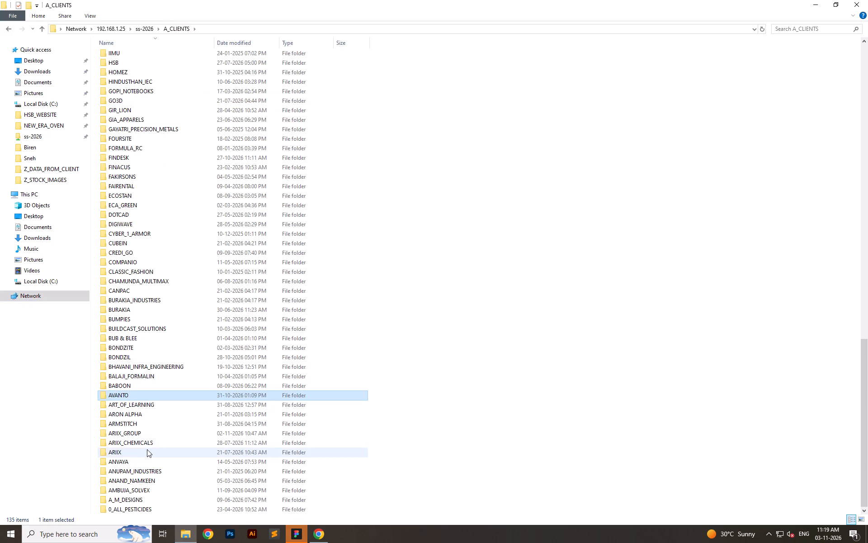
pyautogui.doubleClick(142, 433)
pyautogui.doubleClick(171, 151)
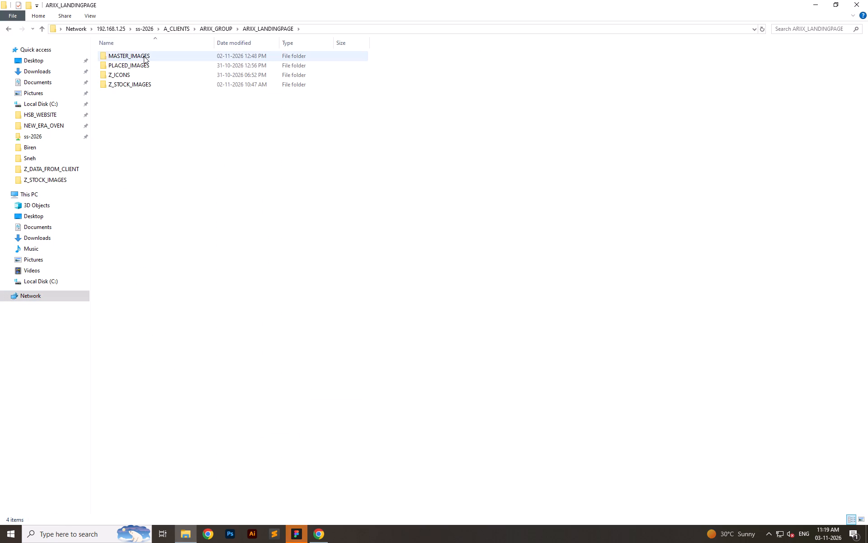
pyautogui.doubleClick(144, 56)
pyautogui.click(487, 299)
pyautogui.hotkey('alt', 'Tab')
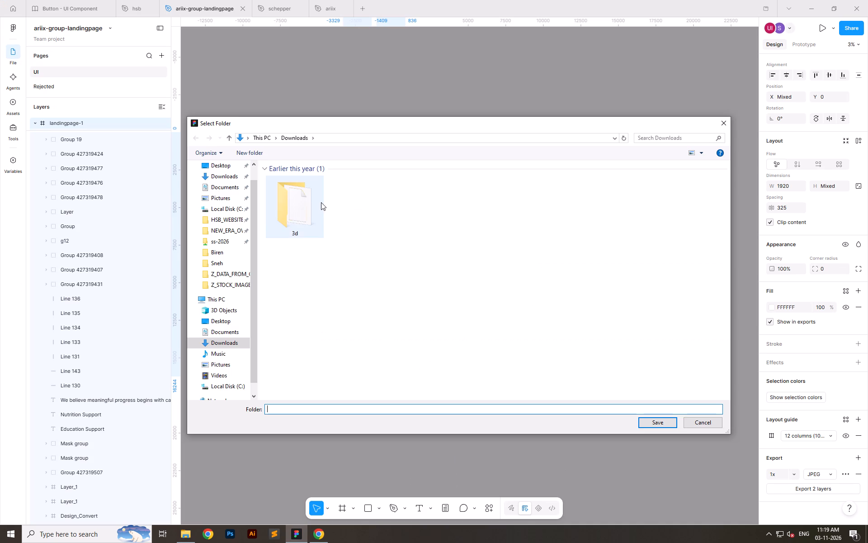
# Refresh the MASTER_IMAGES folder and look over the existing landingpage-2.jpg in the image viewer, then close it.
pyautogui.hotkey('alt', 'Tab')
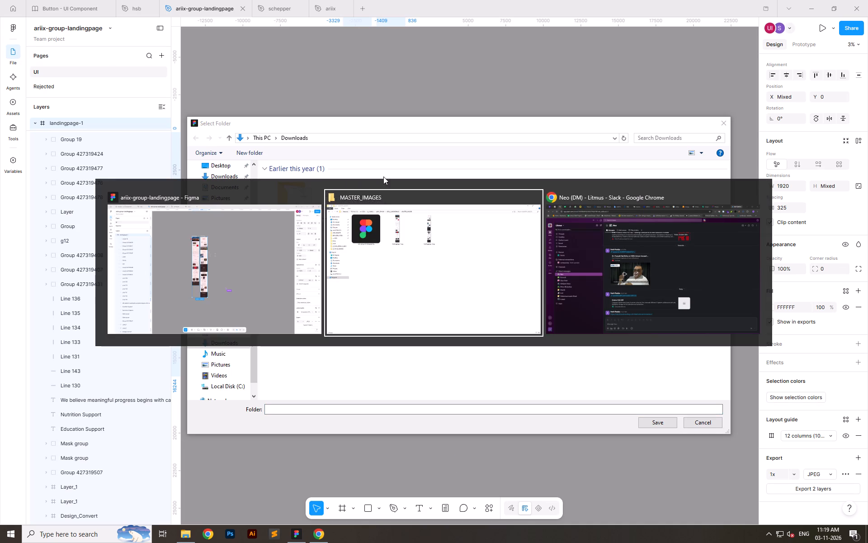
pyautogui.keyDown('alt'); pyautogui.click(445, 235); pyautogui.keyUp('alt')
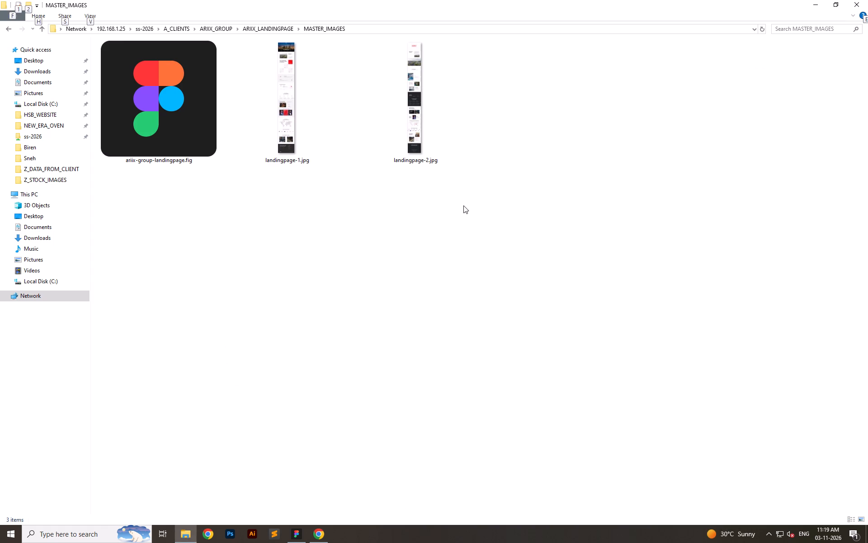
pyautogui.press('F5')
pyautogui.doubleClick(436, 146)
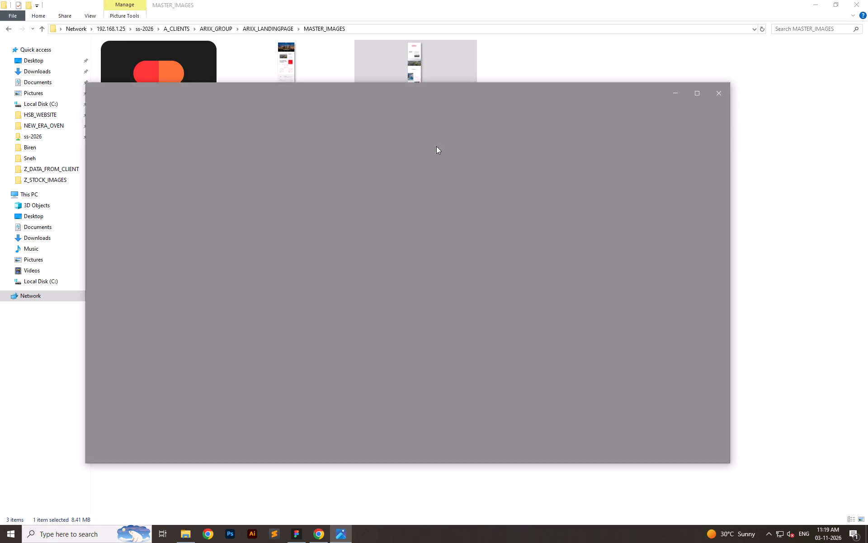
pyautogui.scroll(7, 398, 203)
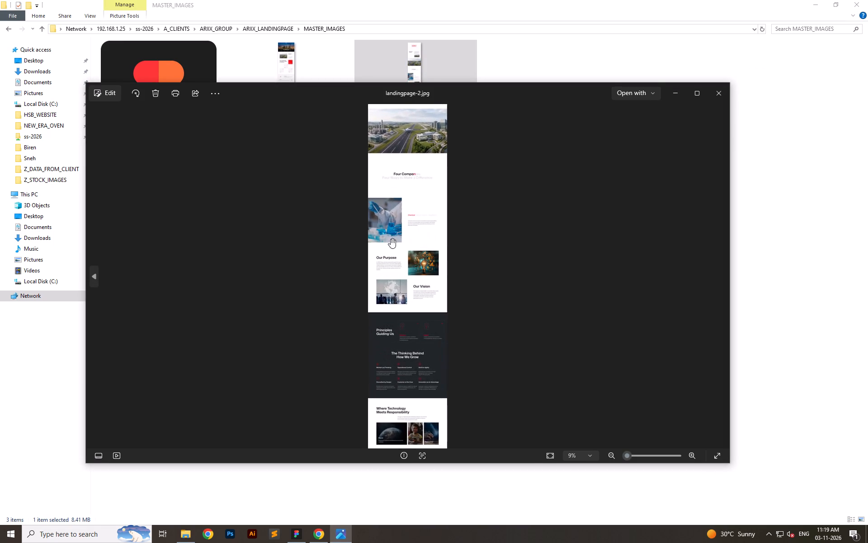
pyautogui.scroll(-5, 400, 297)
pyautogui.click(722, 94)
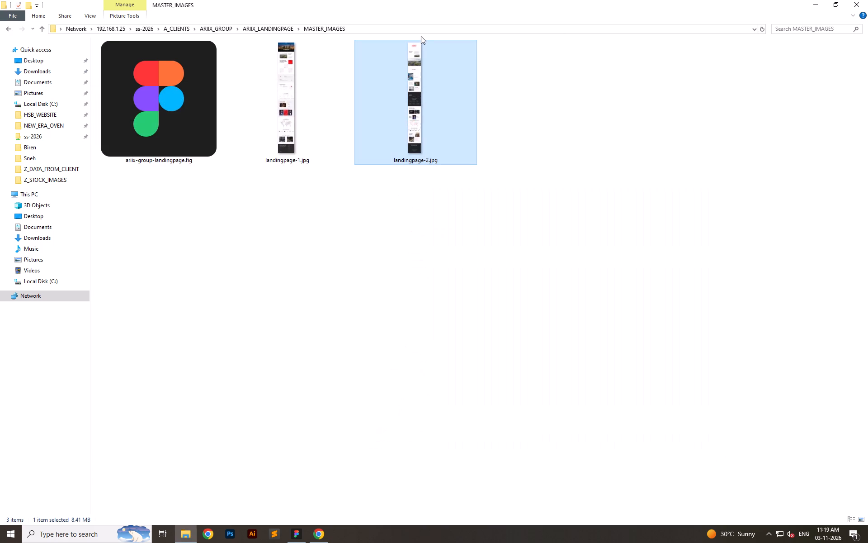
# Copy the MASTER_IMAGES folder path and save Figma's two-frame export there, replacing the existing landing page JPEGs.
pyautogui.click(419, 29)
pyautogui.hotkey('ctrl', 'c')
pyautogui.click(567, 286)
pyautogui.click(295, 539)
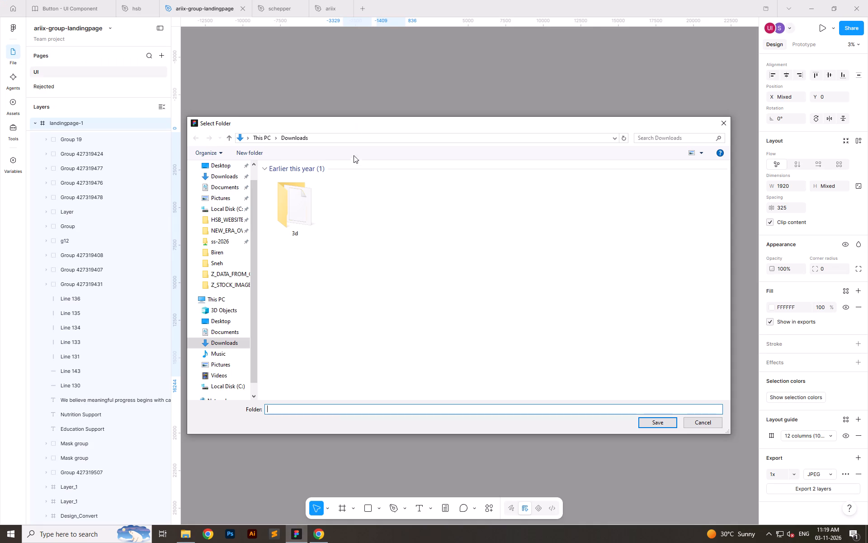
pyautogui.doubleClick(344, 143)
pyautogui.hotkey('ctrl', 'v')
pyautogui.press('Return')
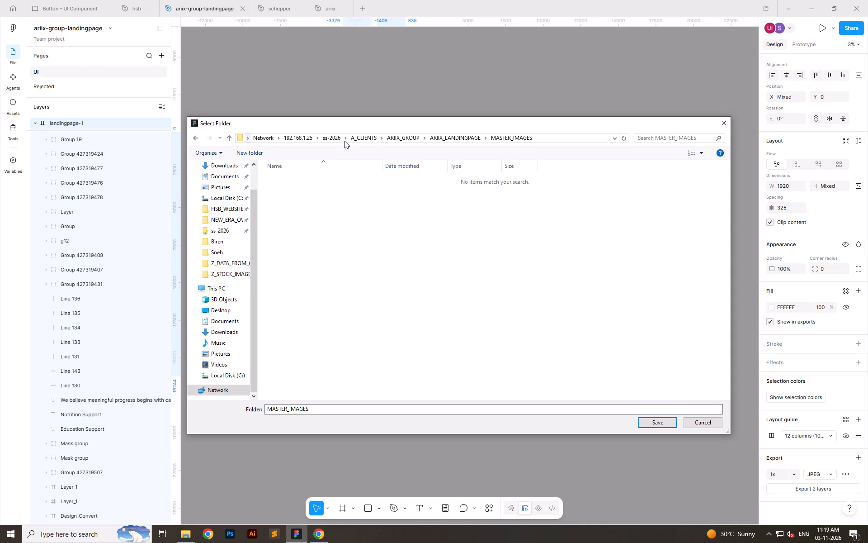
pyautogui.click(657, 421)
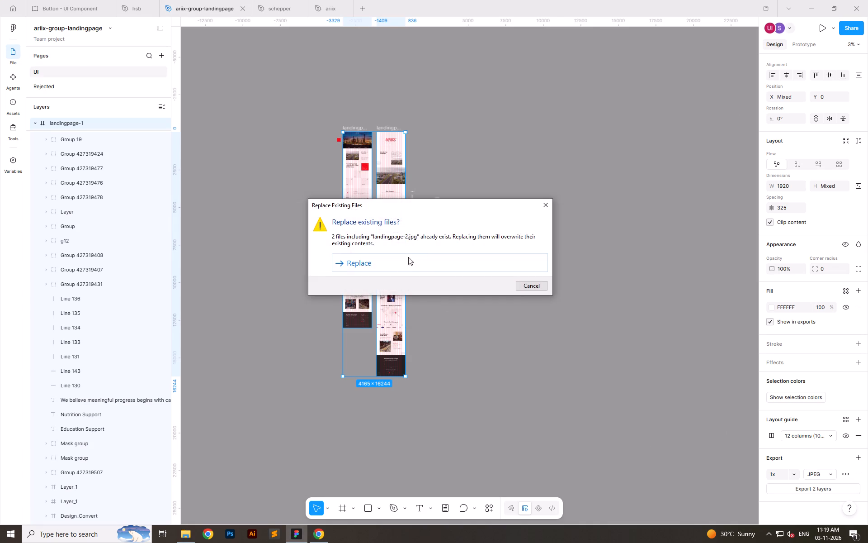
pyautogui.click(424, 255)
# Refresh MASTER_IMAGES in File Explorer, inspect the newly exported landingpage-2.jpg in the image viewer, and close it.
pyautogui.hotkey('alt', 'Tab')
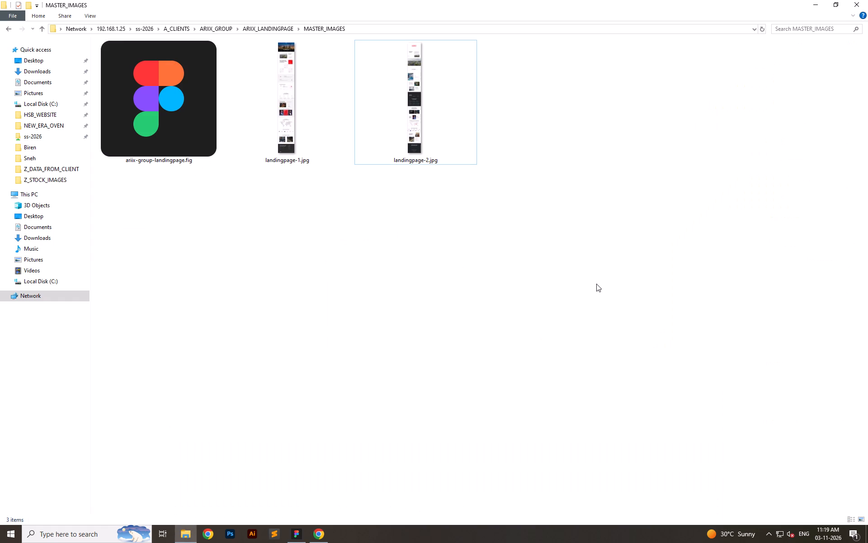
pyautogui.click(596, 284)
pyautogui.press('F5')
pyautogui.press('F5')
pyautogui.press('F5')
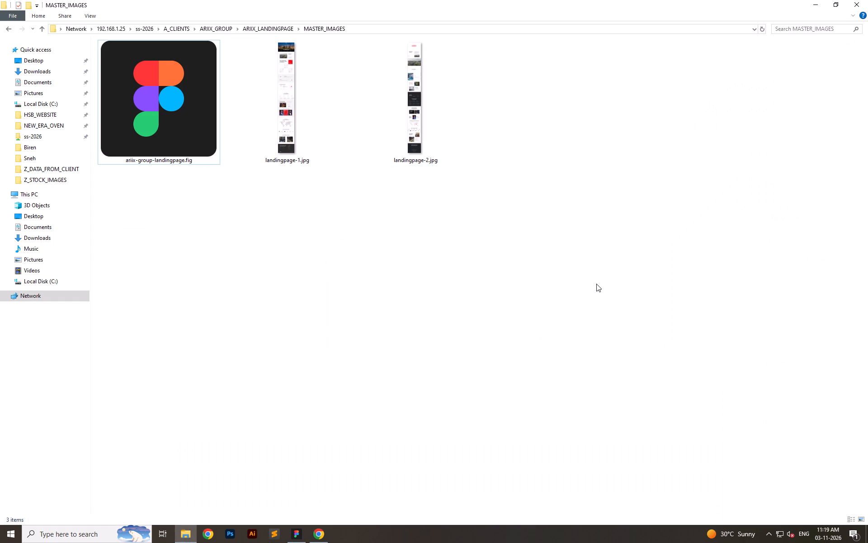
pyautogui.click(596, 284)
pyautogui.doubleClick(429, 128)
pyautogui.scroll(13, 373, 244)
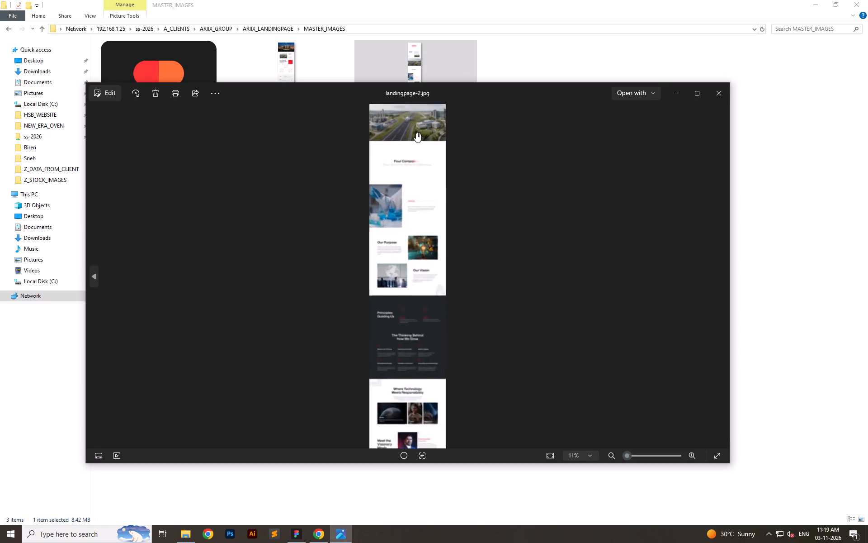
pyautogui.moveTo(413, 134); pyautogui.dragTo(415, 384)
pyautogui.click(723, 92)
pyautogui.click(830, 135)
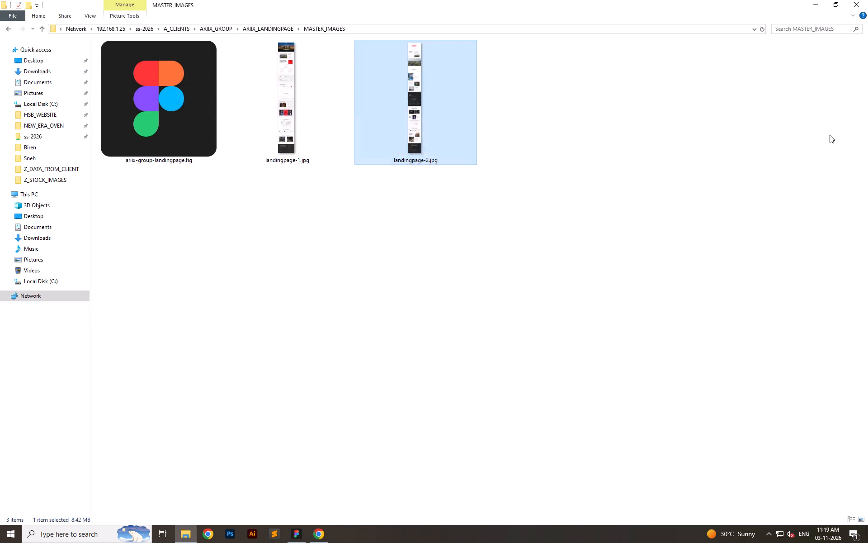
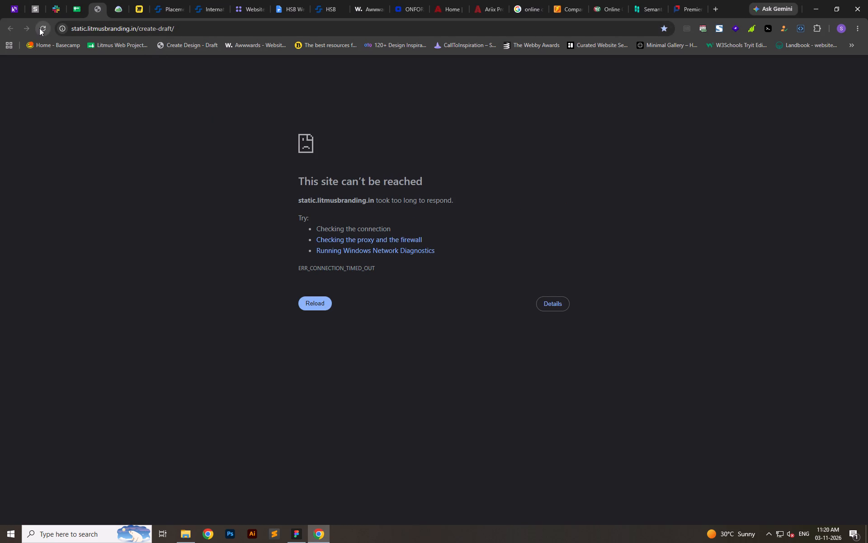
# In Chrome, reload the static.litmusbranding.in create-draft page and set the project name to ariix-group.
pyautogui.click(39, 28)
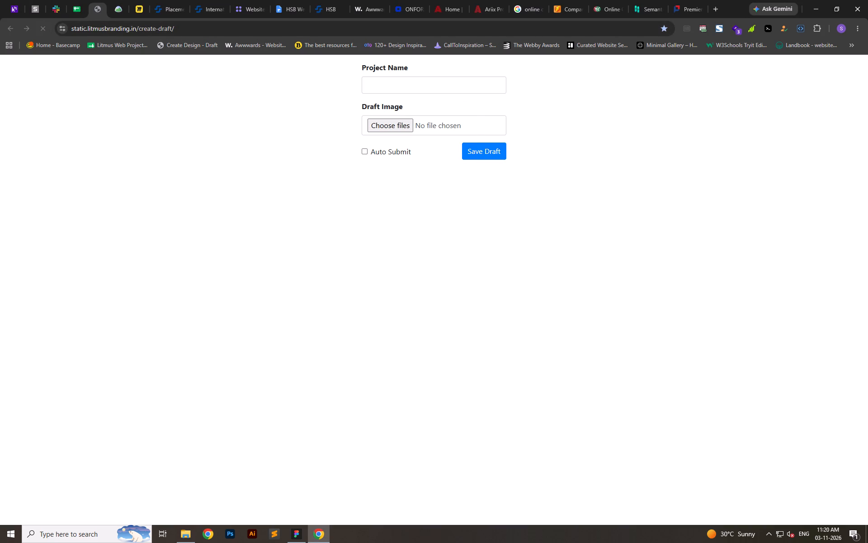
pyautogui.click(439, 77)
pyautogui.press('a')
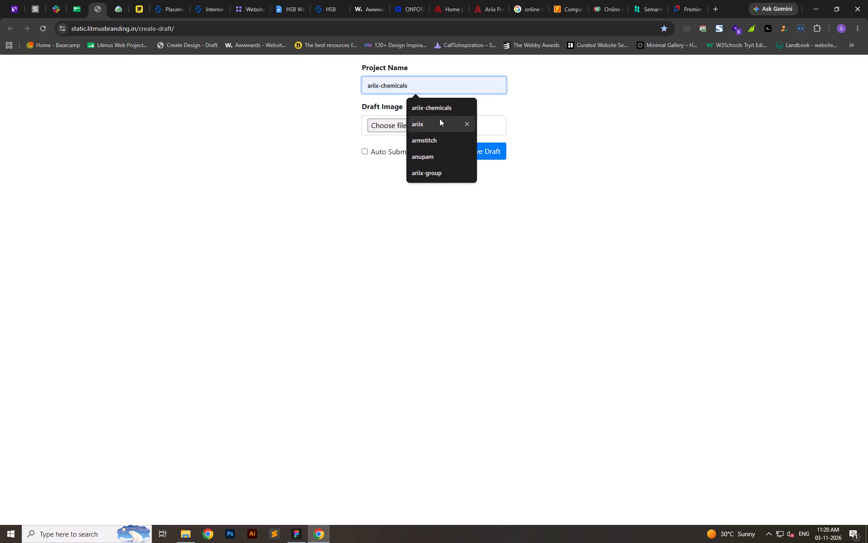
pyautogui.click(430, 174)
pyautogui.click(429, 267)
# Attach landingpage-1.jpg and landingpage-2.jpg from the MASTER_IMAGES folder in File Explorer as the draft images and save the draft.
pyautogui.hotkey('alt', 'Tab')
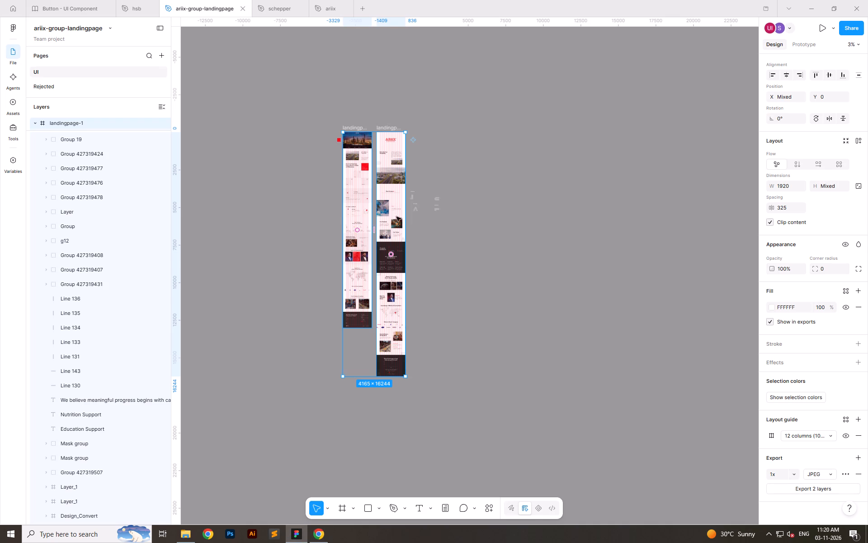
pyautogui.hotkey('alt', 'Tab')
pyautogui.hotkey('alt', 'Tab')
pyautogui.hotkey('alt', 'Tab')
pyautogui.moveTo(445, 121); pyautogui.dragTo(443, 159)
pyautogui.hotkey('alt', 'Tab')
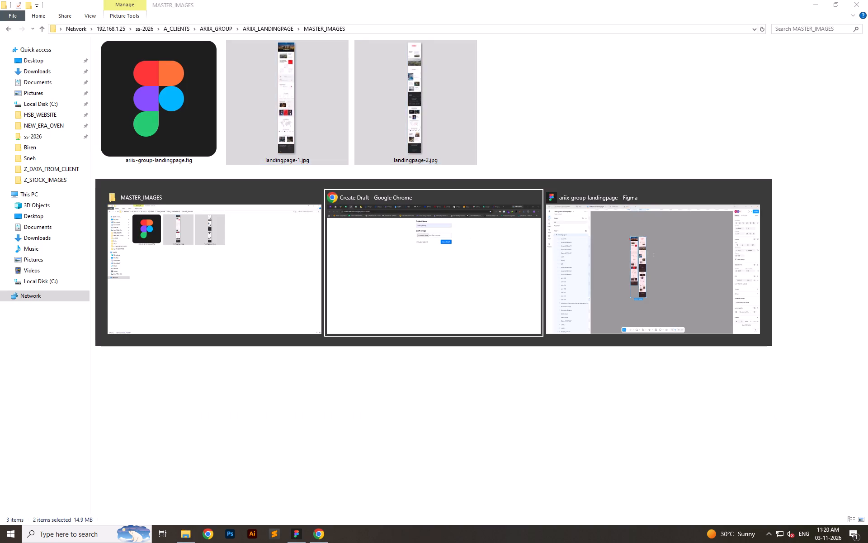
pyautogui.moveTo(443, 159); pyautogui.dragTo(450, 125)
pyautogui.click(488, 157)
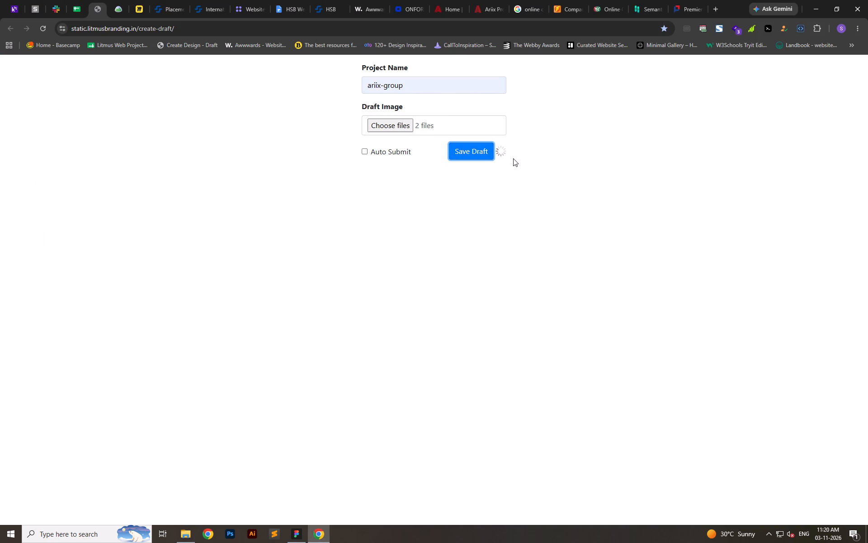